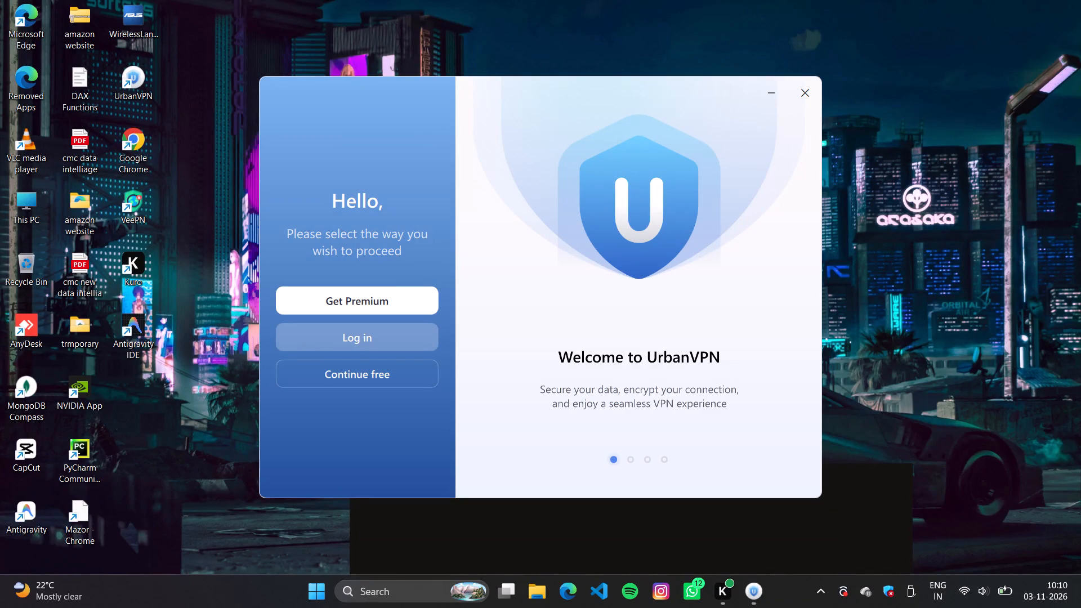
# Continue with the free version of UrbanVPN and connect to the Ukraine location.
pyautogui.click(400, 377)
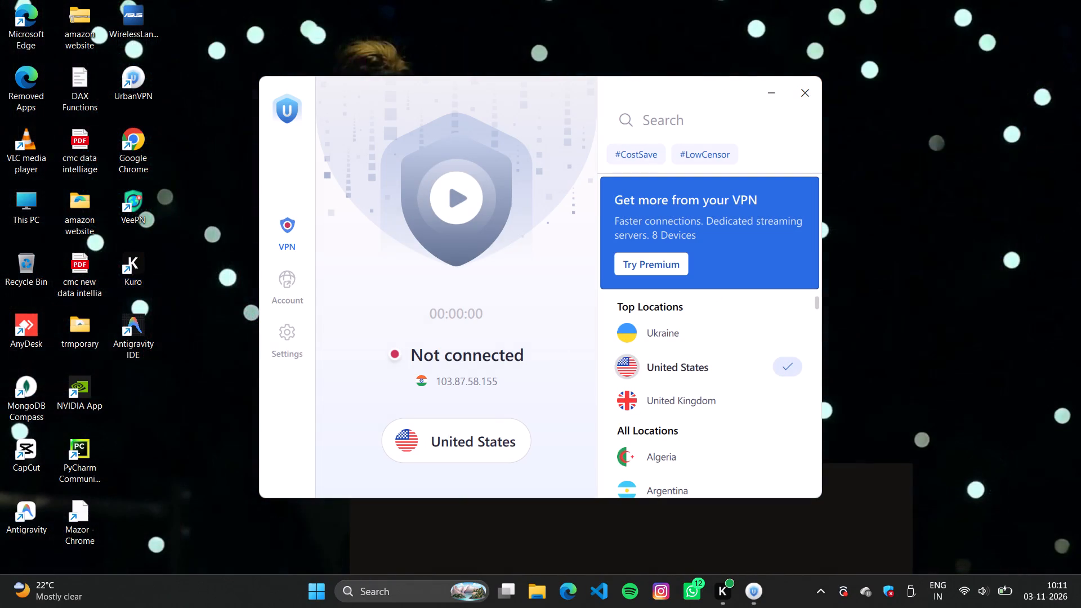
pyautogui.click(686, 334)
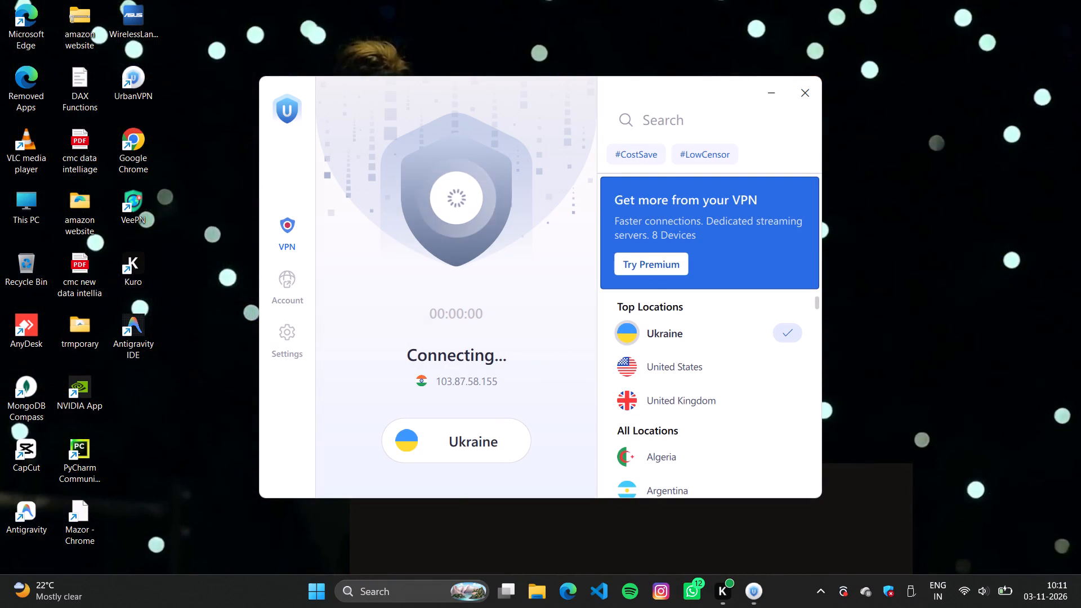
# Launch CapCut from the desktop.
pyautogui.doubleClick(36, 451)
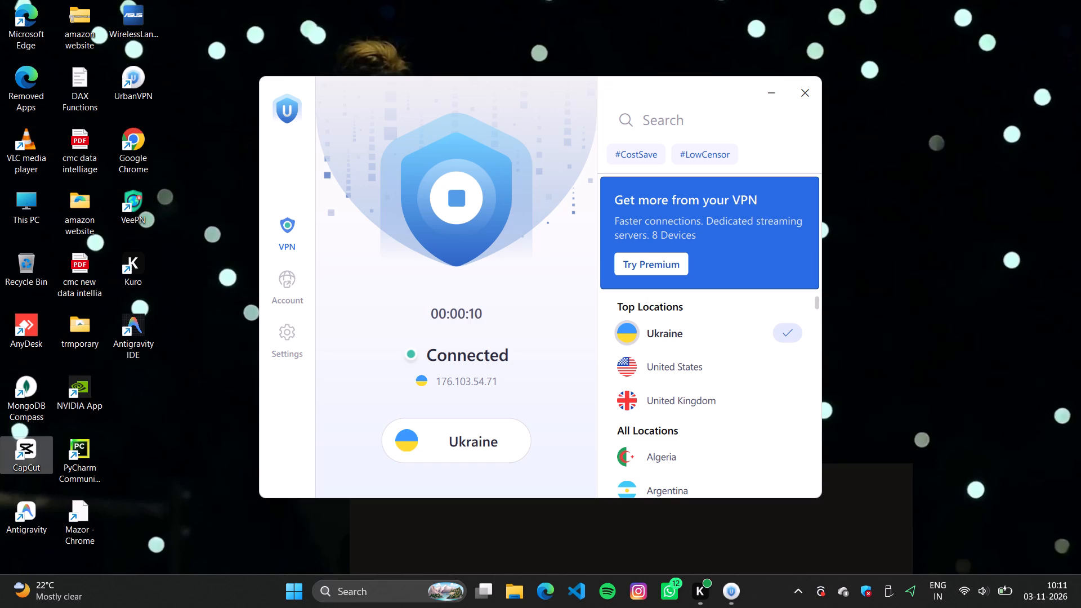
pyautogui.doubleClick(44, 460)
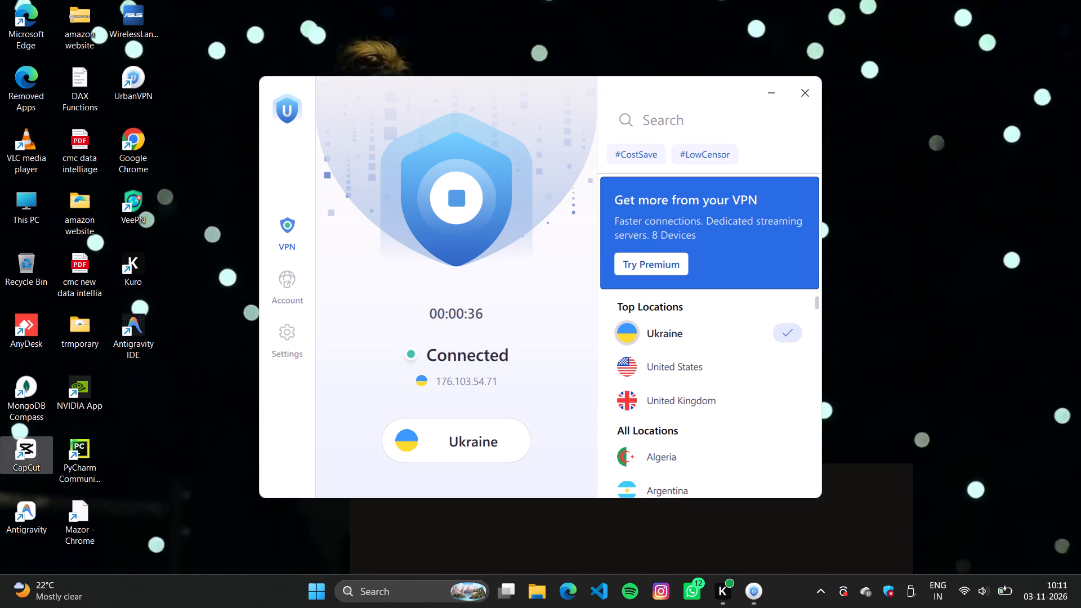
pyautogui.click(48, 449)
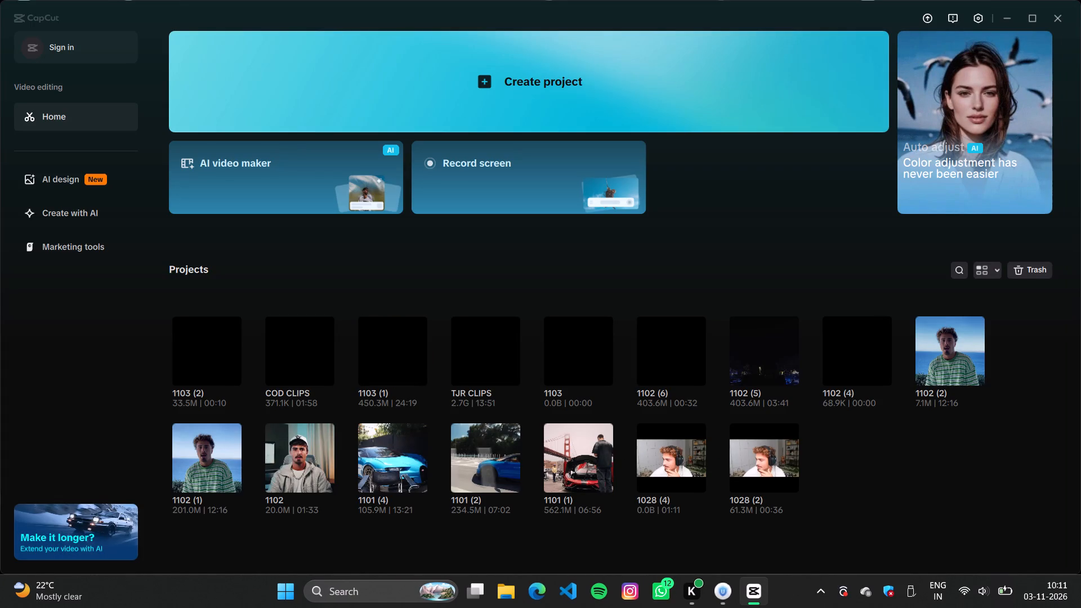
# Create a new project and import the video 1103 (2)(1) from the Downloads folder.
pyautogui.click(492, 92)
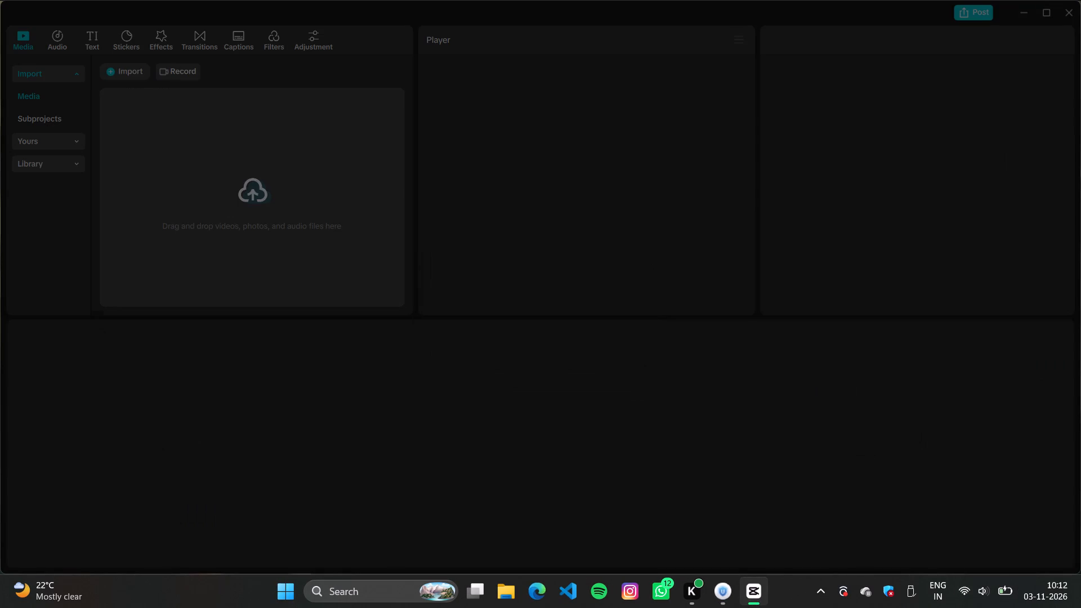
pyautogui.click(292, 261)
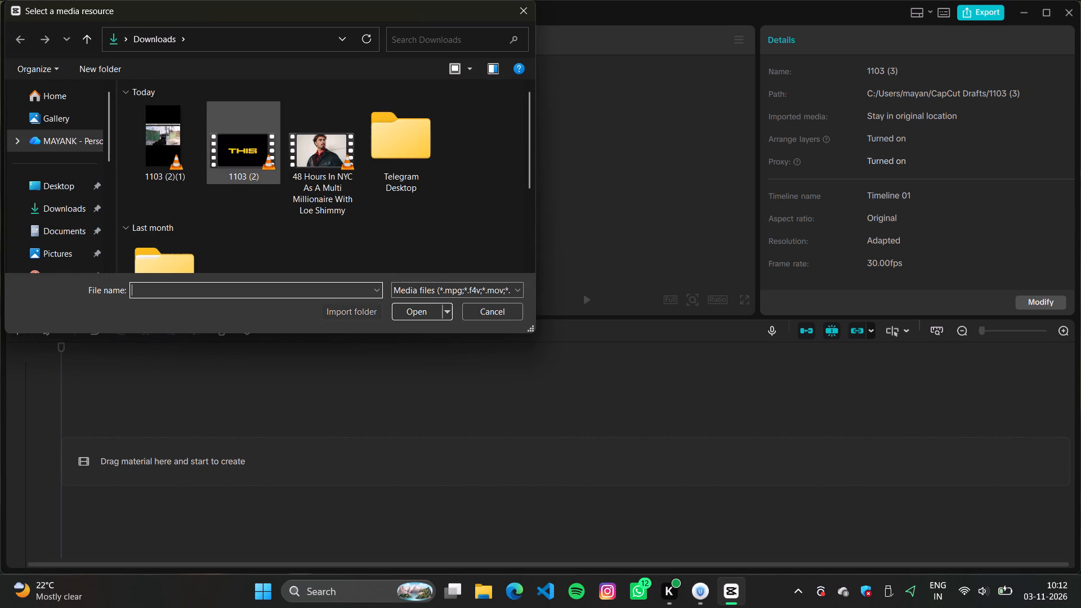
pyautogui.click(176, 145)
pyautogui.click(419, 312)
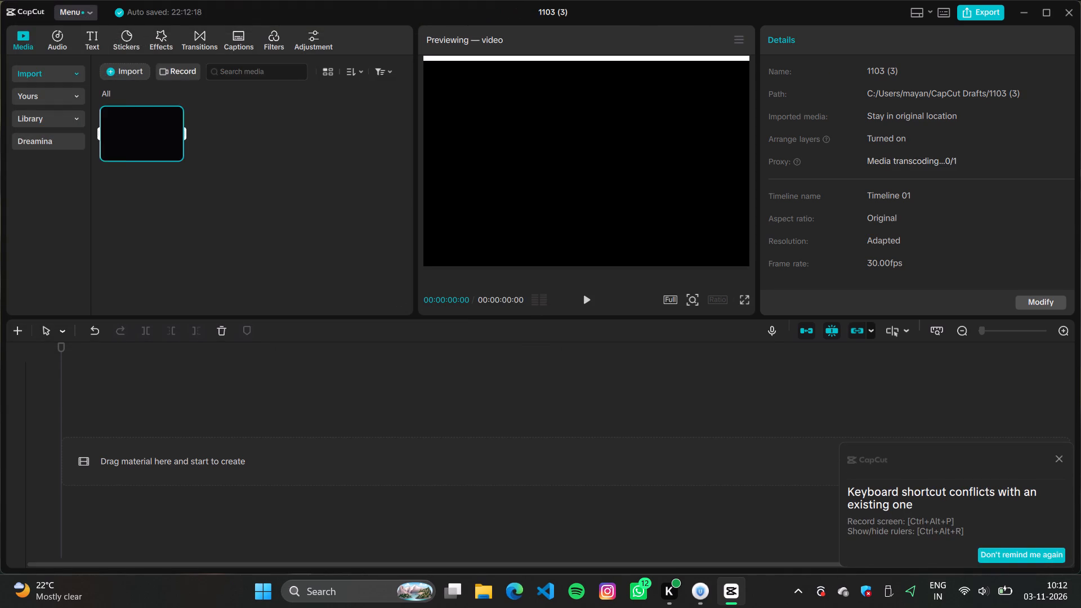
# Add the imported video 1103 (2)(1).mp4 to the timeline and close the project.
pyautogui.click(587, 167)
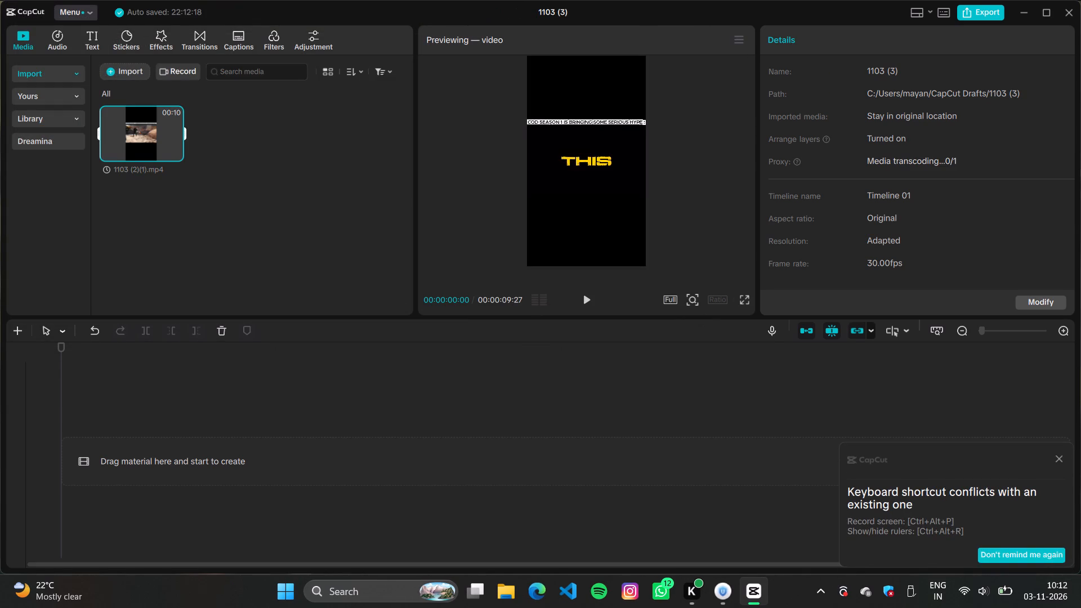
pyautogui.click(177, 156)
pyautogui.click(618, 141)
pyautogui.click(600, 163)
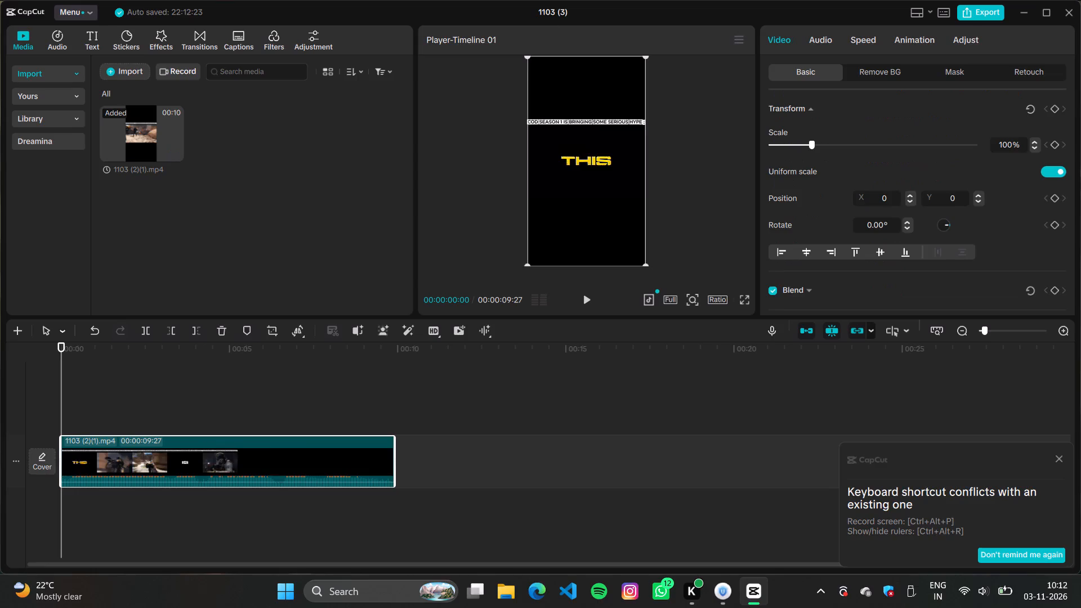
pyautogui.click(1075, 16)
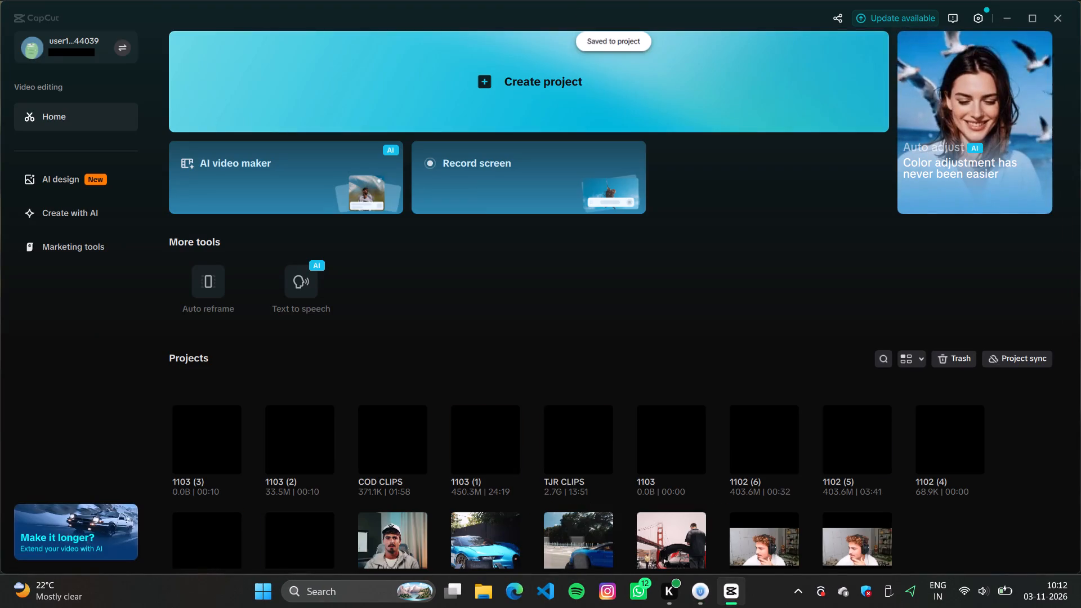
# Open the existing project 1103 (2).
pyautogui.click(293, 450)
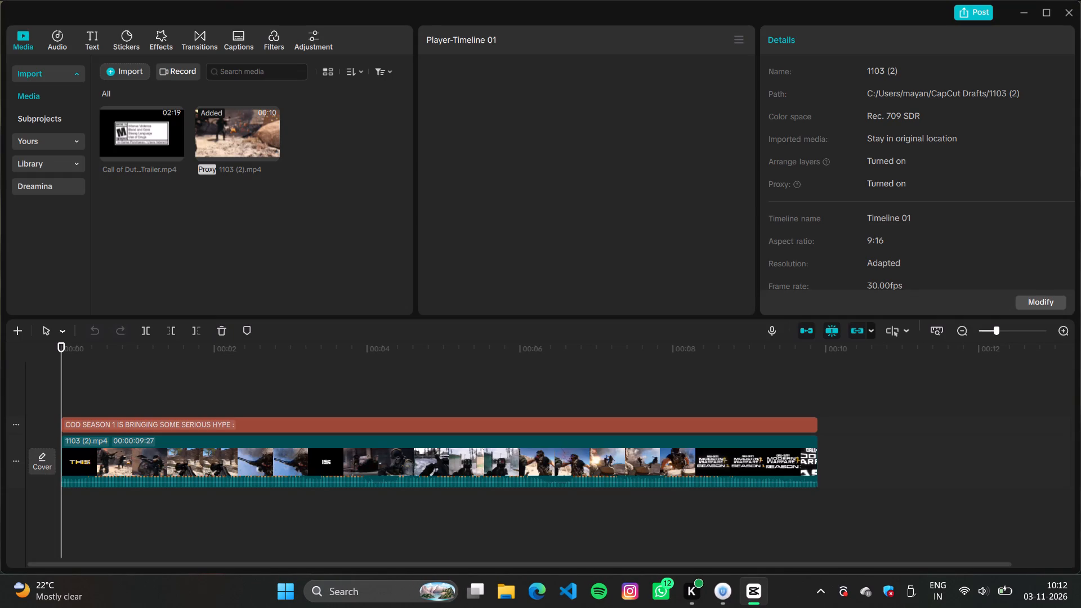
# Add a rectangle mask to the 1103 (2).mp4 clip and resize it to the clip's frame, about 3863 by 2141.
pyautogui.click(574, 164)
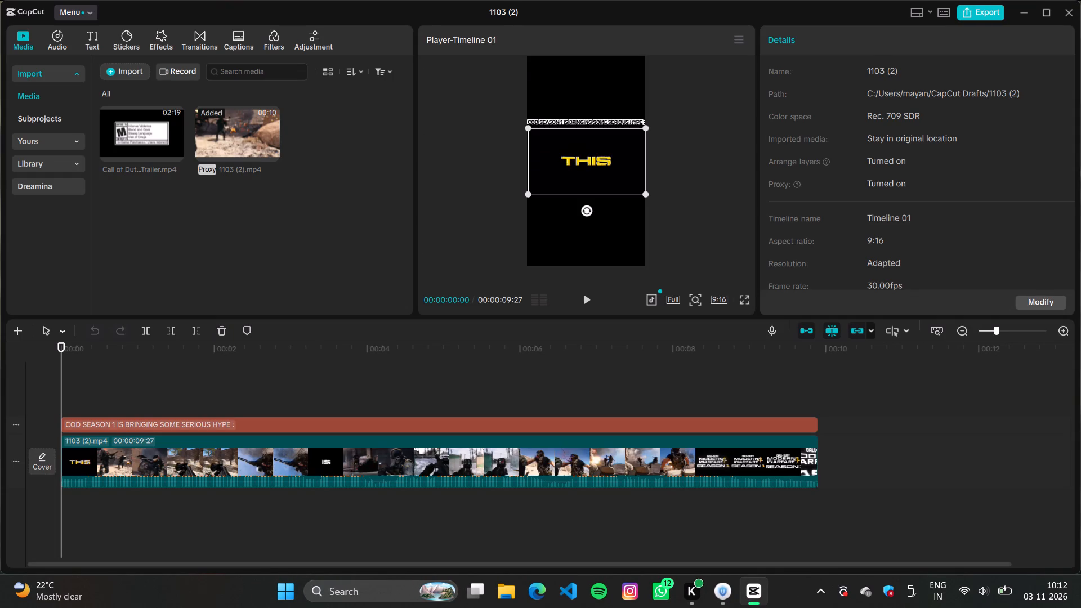
pyautogui.click(948, 69)
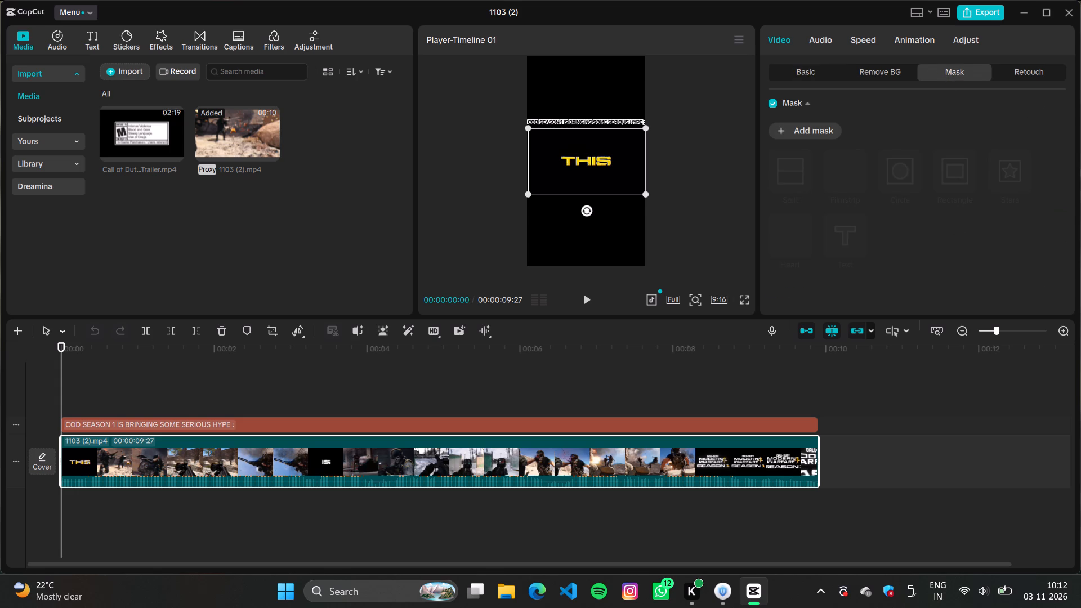
pyautogui.click(793, 130)
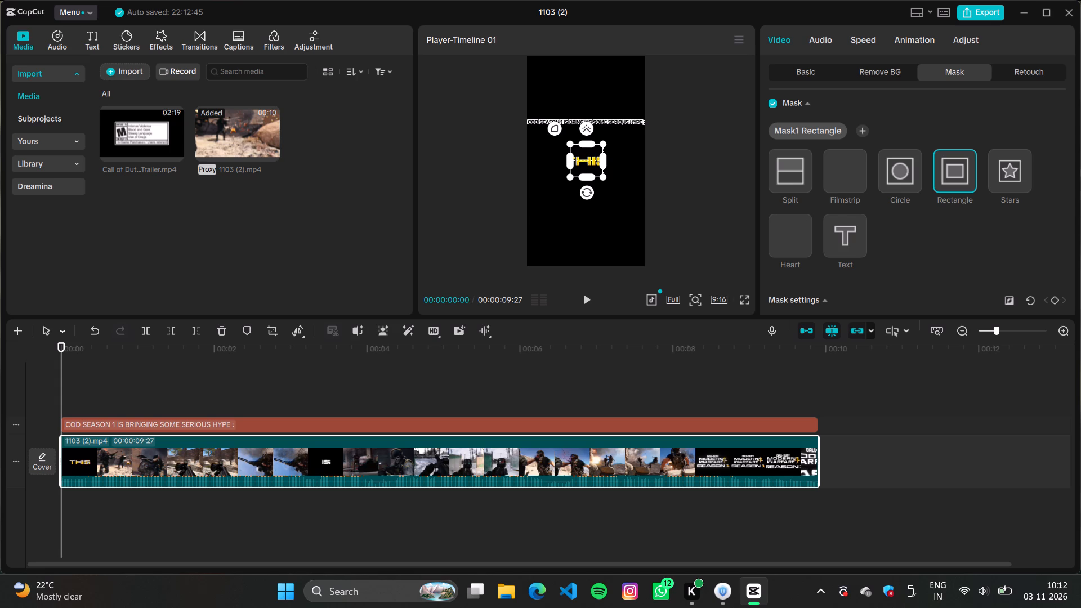
pyautogui.moveTo(569, 155); pyautogui.dragTo(535, 160)
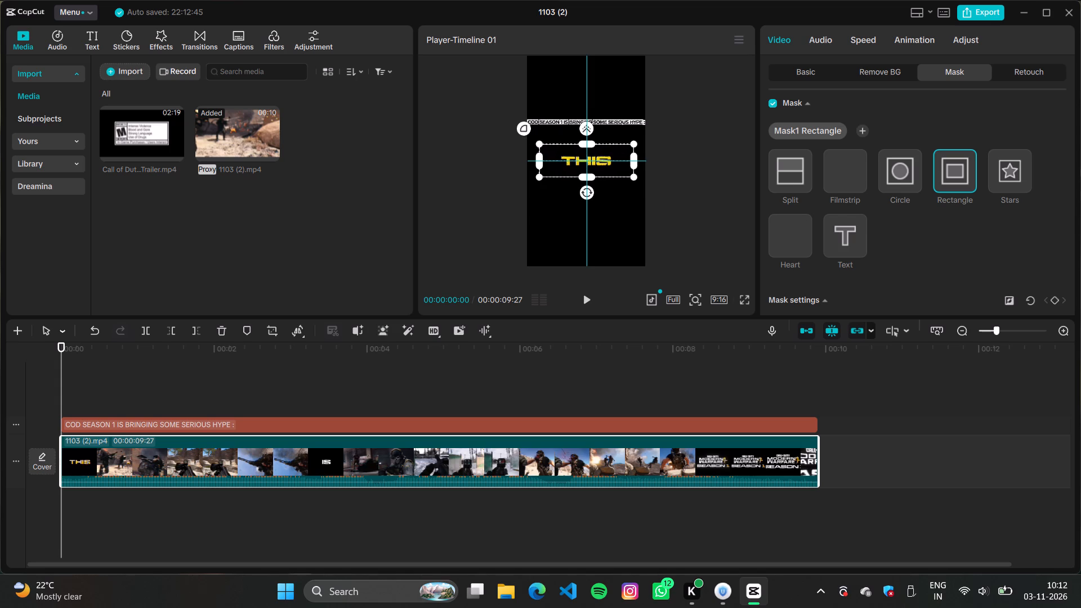
pyautogui.moveTo(535, 160); pyautogui.dragTo(530, 160)
pyautogui.moveTo(589, 143); pyautogui.dragTo(588, 133)
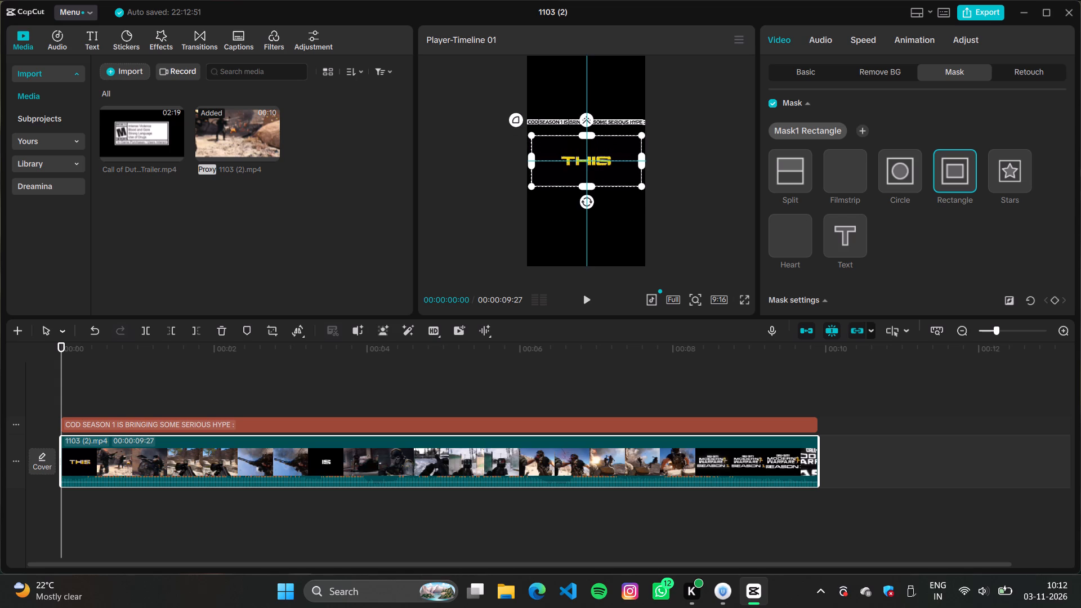
pyautogui.moveTo(588, 133); pyautogui.dragTo(588, 109)
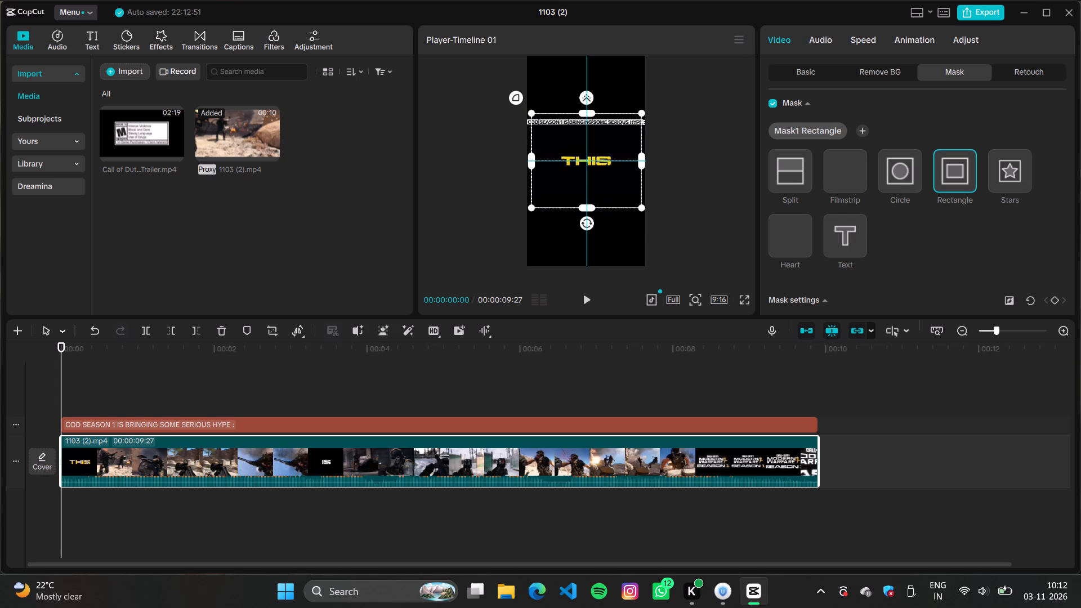
pyautogui.moveTo(588, 109); pyautogui.dragTo(588, 104)
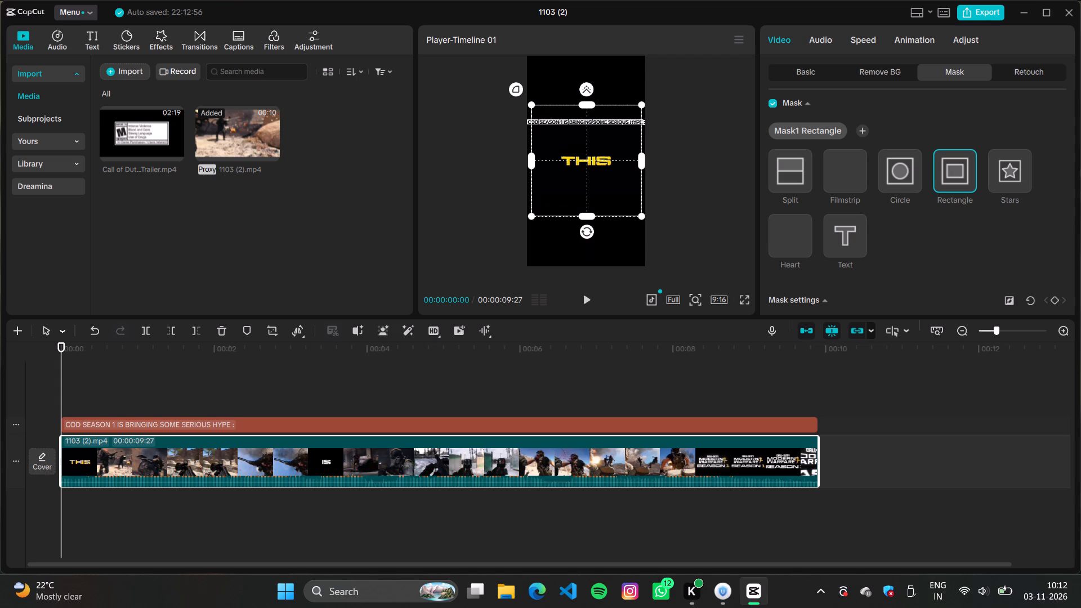
pyautogui.moveTo(589, 106); pyautogui.dragTo(589, 127)
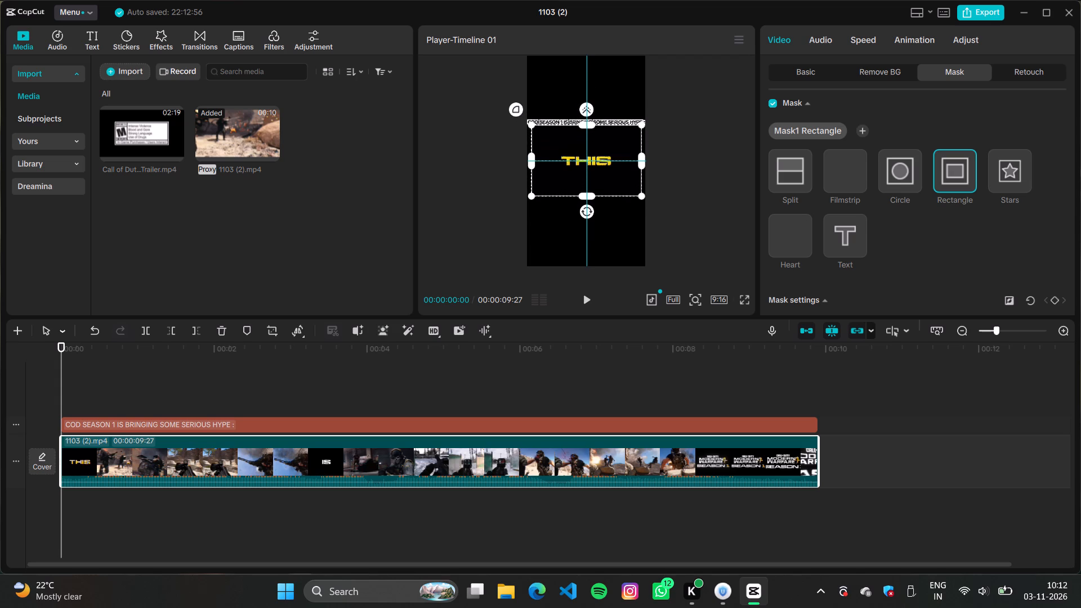
pyautogui.moveTo(589, 127); pyautogui.dragTo(589, 129)
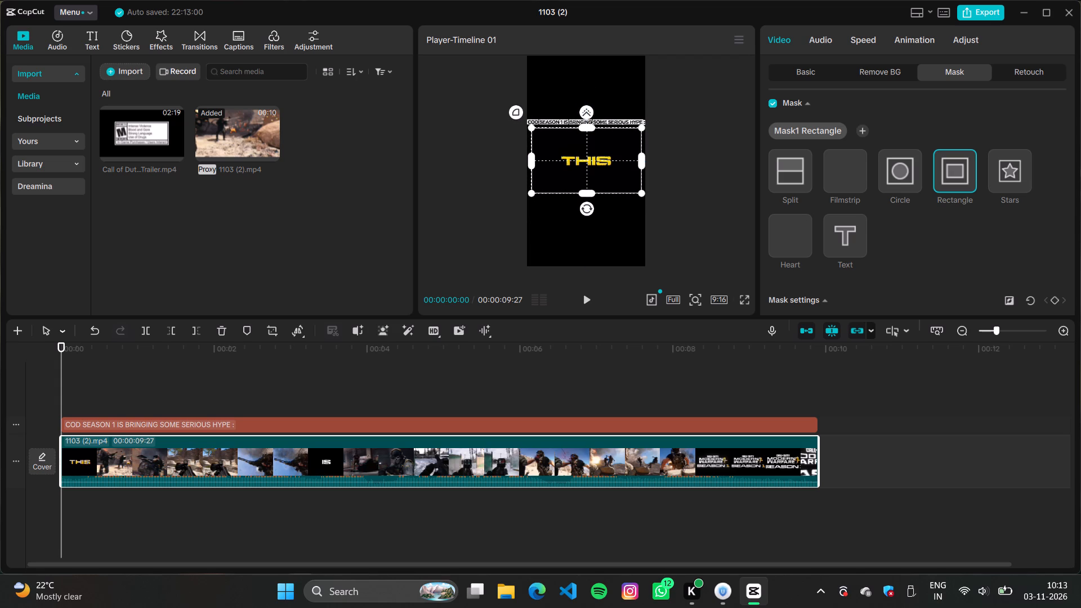
pyautogui.click(586, 188)
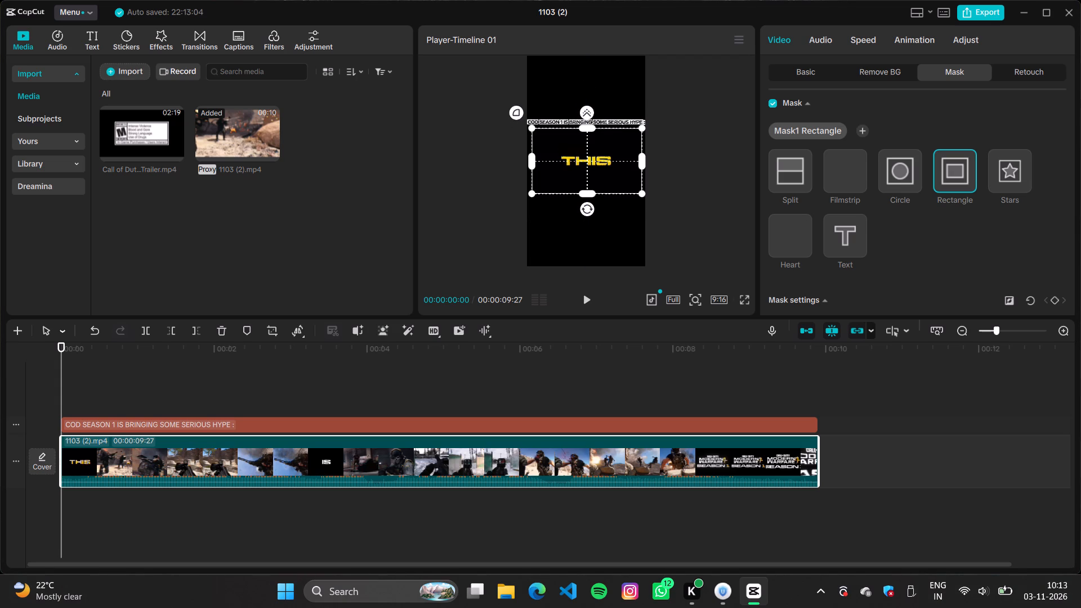
pyautogui.click(641, 161)
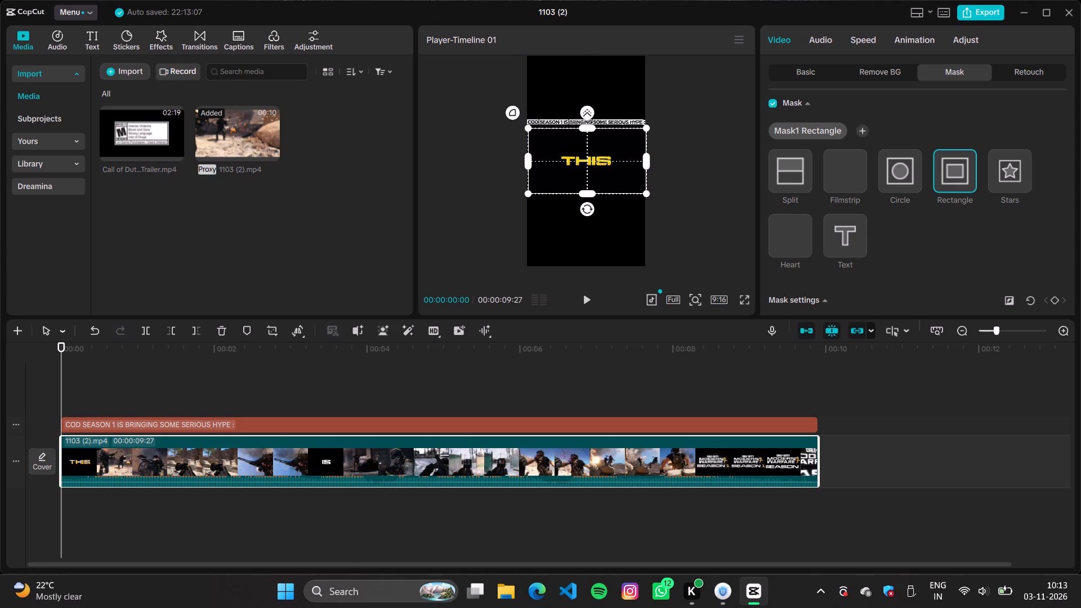
# Set the rectangle mask's round corners to 41.
pyautogui.scroll(-6, 904, 231)
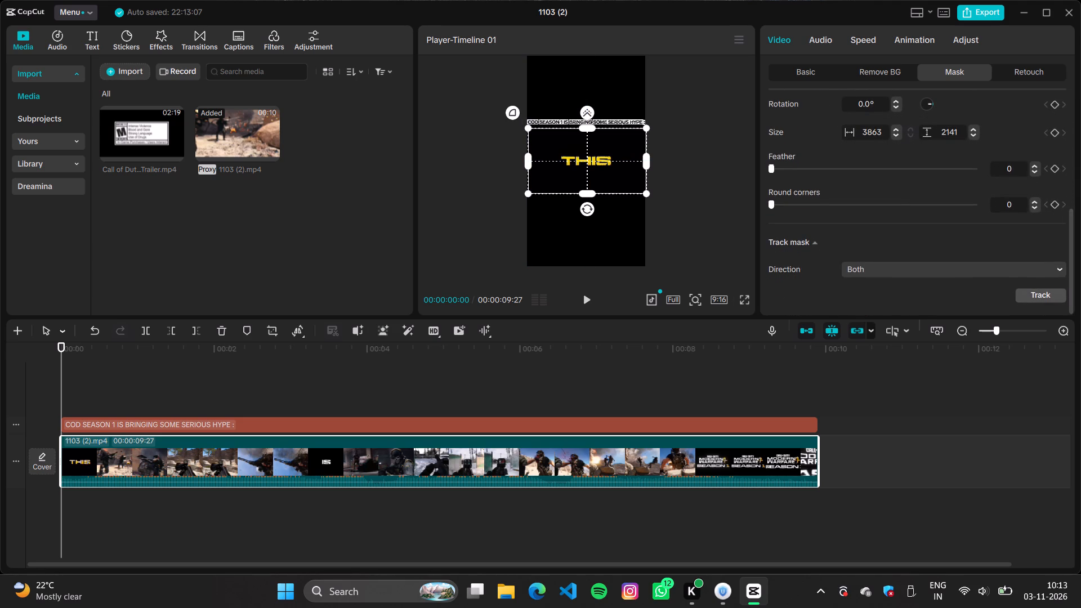
pyautogui.click(790, 204)
pyautogui.click(790, 204)
pyautogui.click(807, 209)
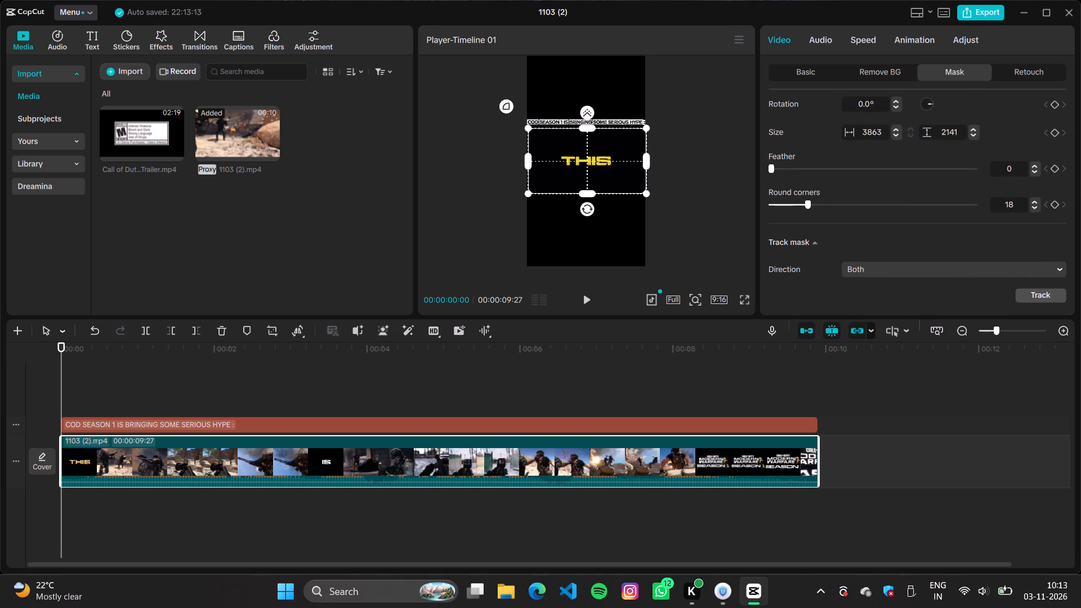
pyautogui.click(832, 208)
pyautogui.click(862, 208)
pyautogui.click(871, 210)
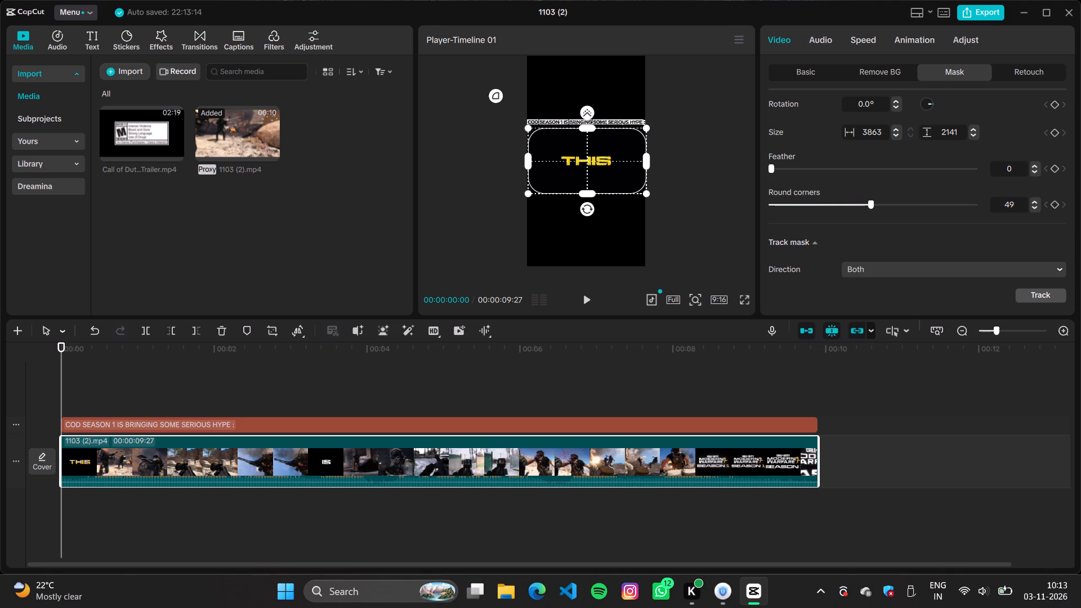
pyautogui.click(855, 206)
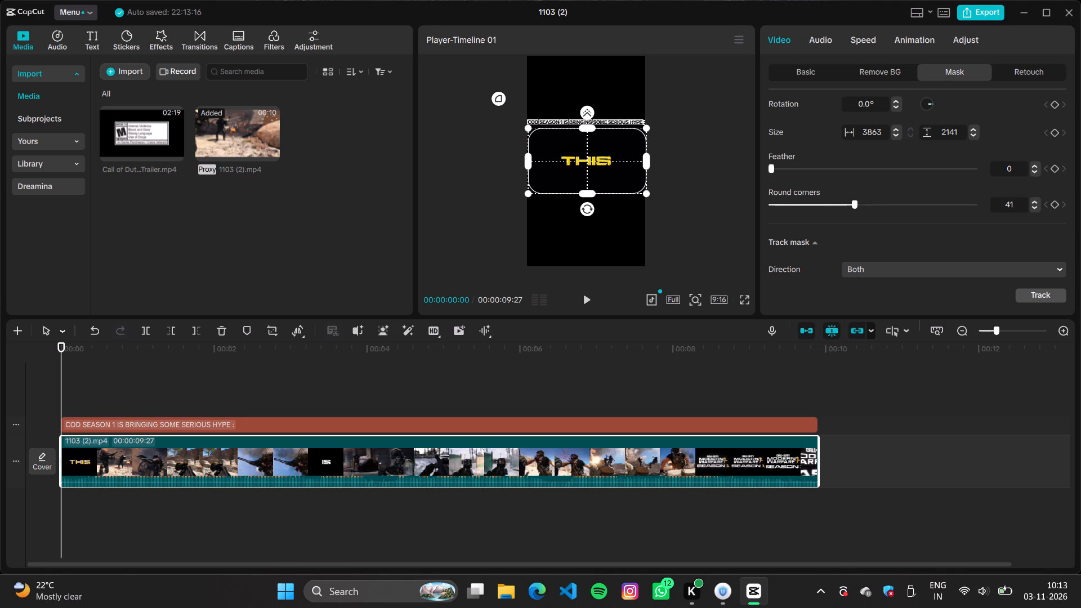
# Play the video in full screen to examine the masked clip, and return to the editor.
pyautogui.click(740, 299)
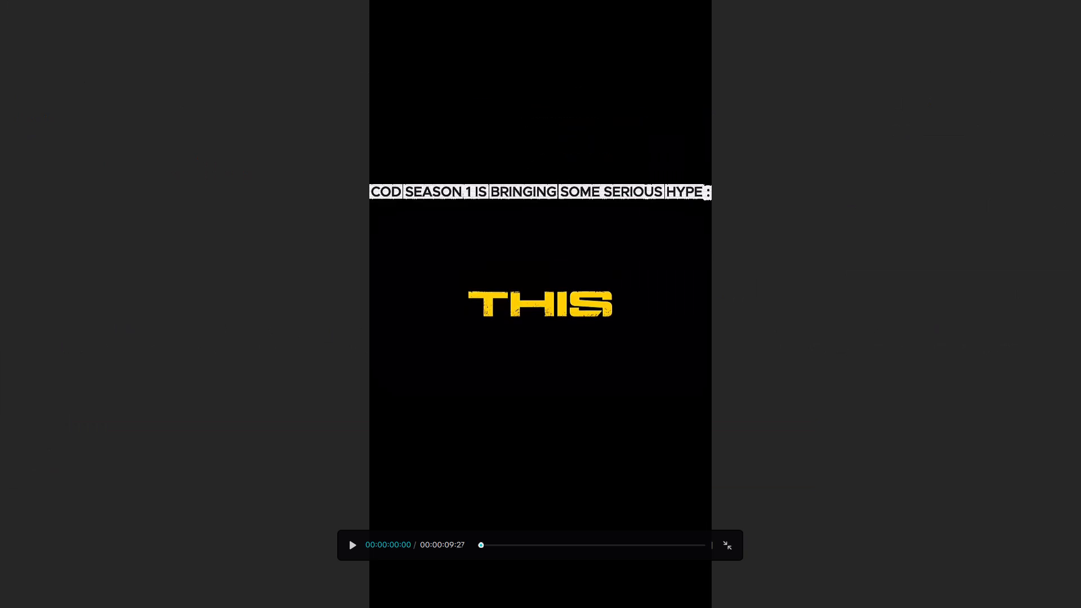
pyautogui.click(349, 546)
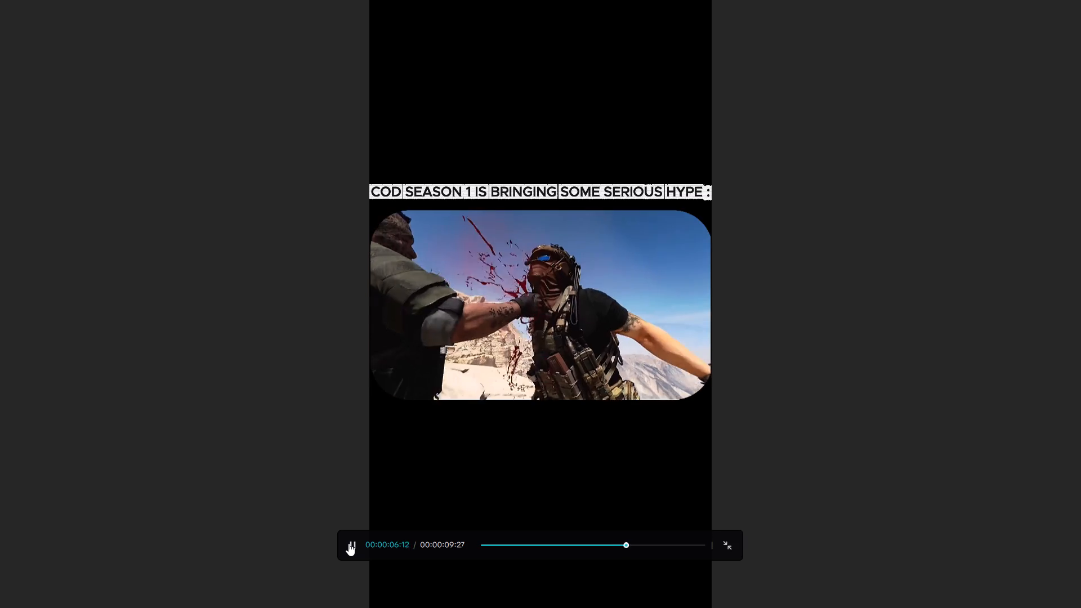
pyautogui.click(457, 338)
pyautogui.moveTo(456, 338); pyautogui.dragTo(439, 341)
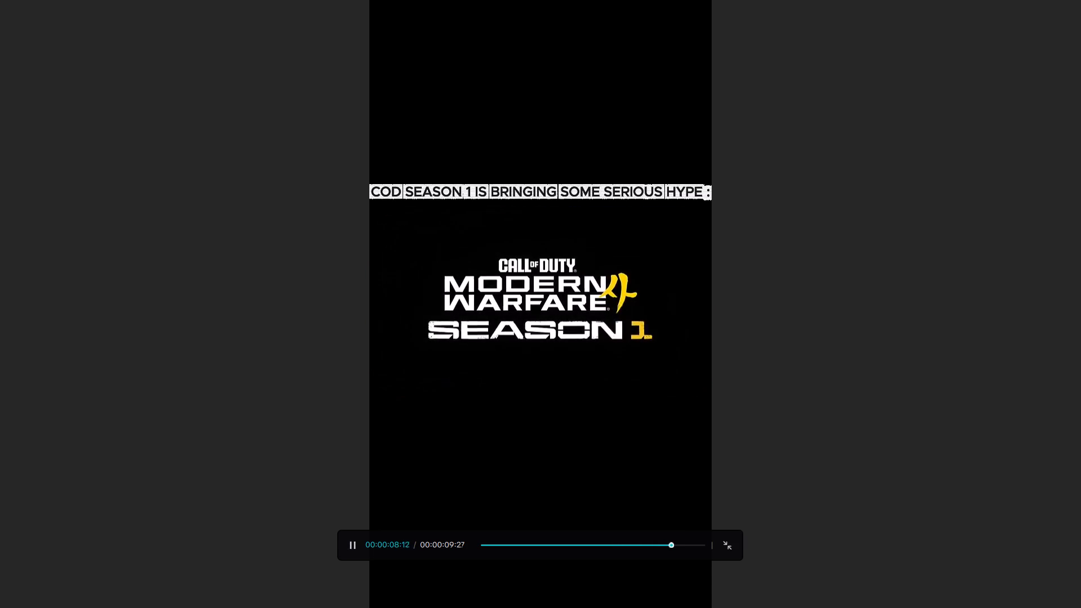
pyautogui.moveTo(439, 341); pyautogui.dragTo(437, 341)
pyautogui.click(726, 544)
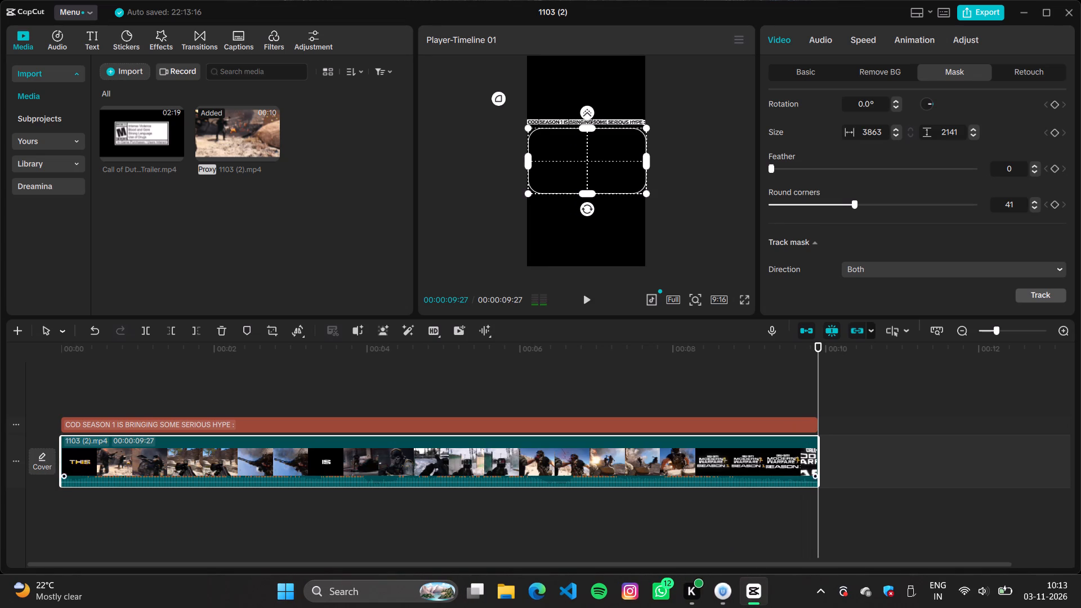
# Set the rectangle mask's round corners to 49.
pyautogui.click(606, 181)
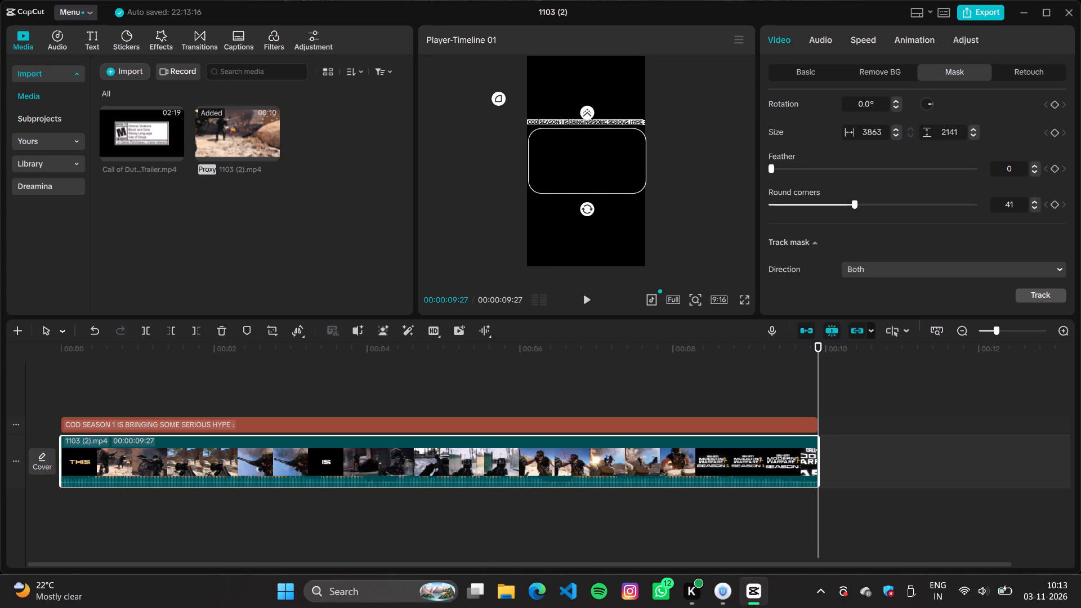
pyautogui.click(874, 208)
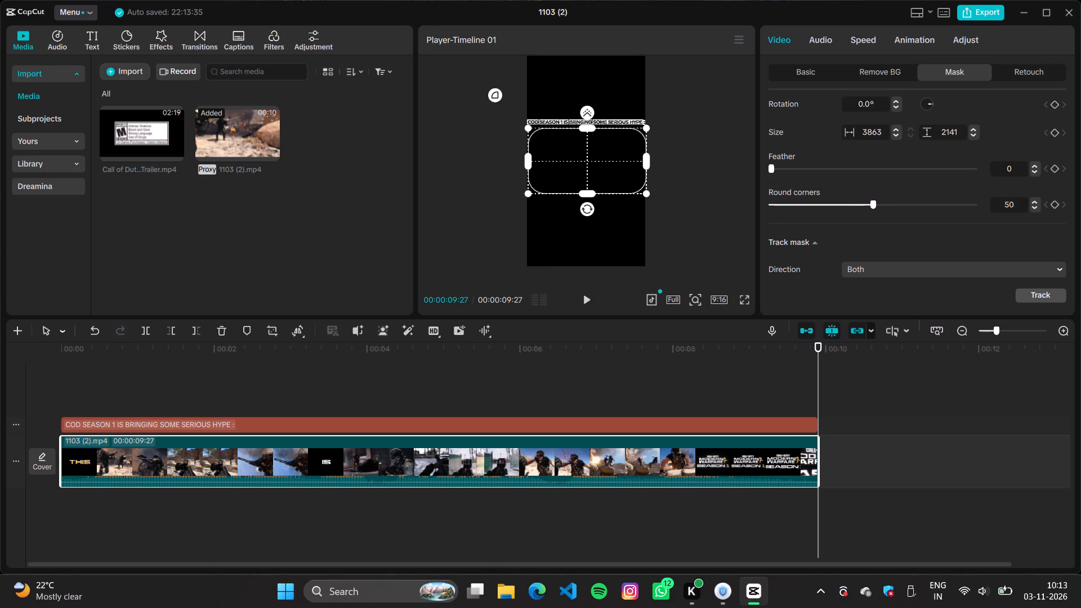
pyautogui.click(886, 212)
pyautogui.click(872, 211)
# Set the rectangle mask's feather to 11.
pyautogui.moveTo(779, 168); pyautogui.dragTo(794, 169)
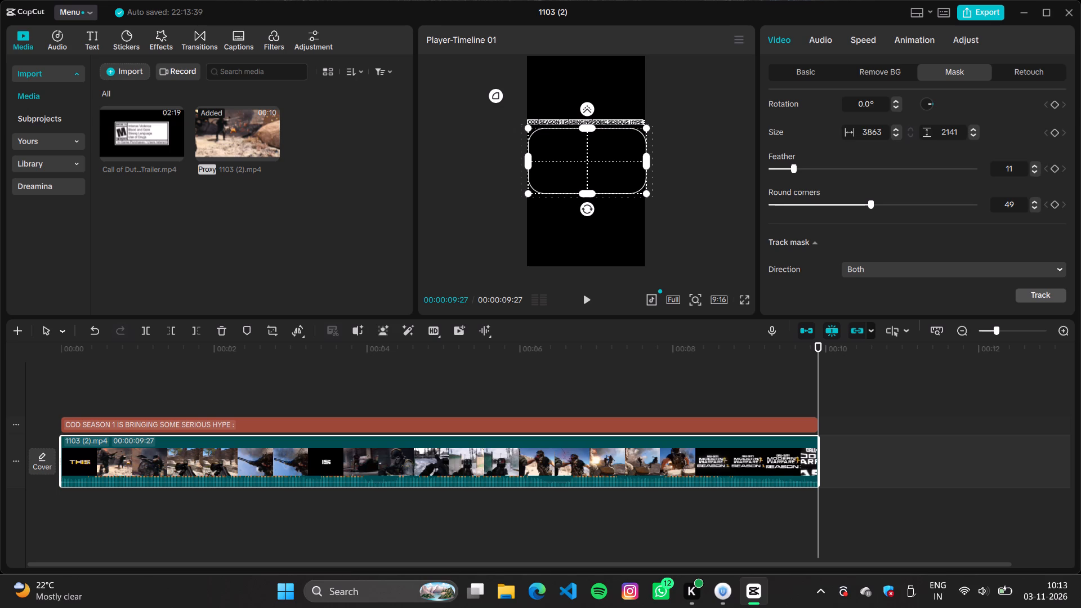
# Play the video in full screen to examine the feathered mask edges, and return to the editor.
pyautogui.click(741, 299)
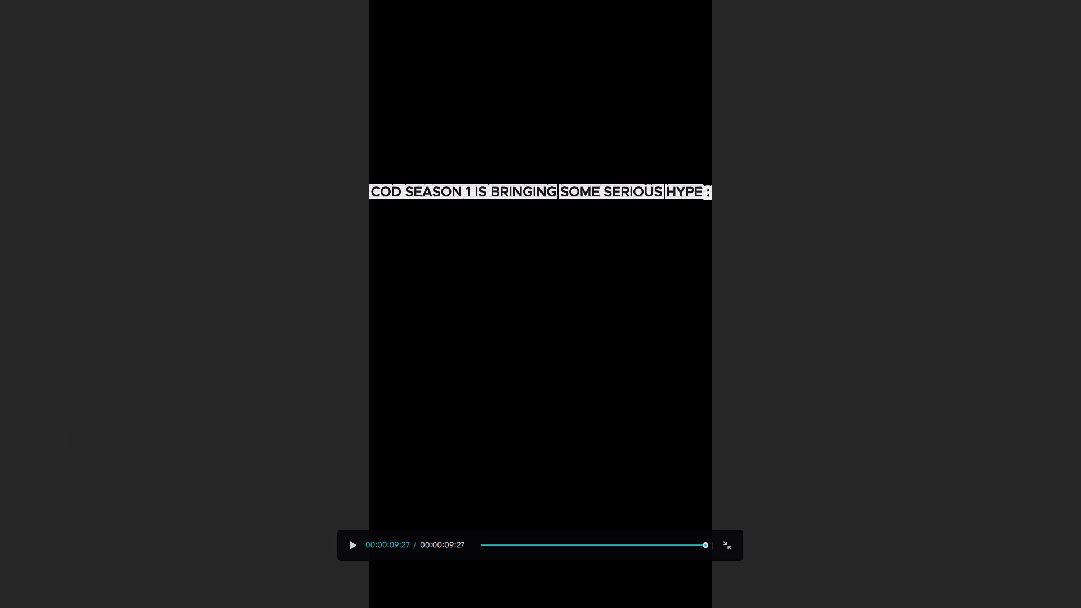
pyautogui.click(354, 543)
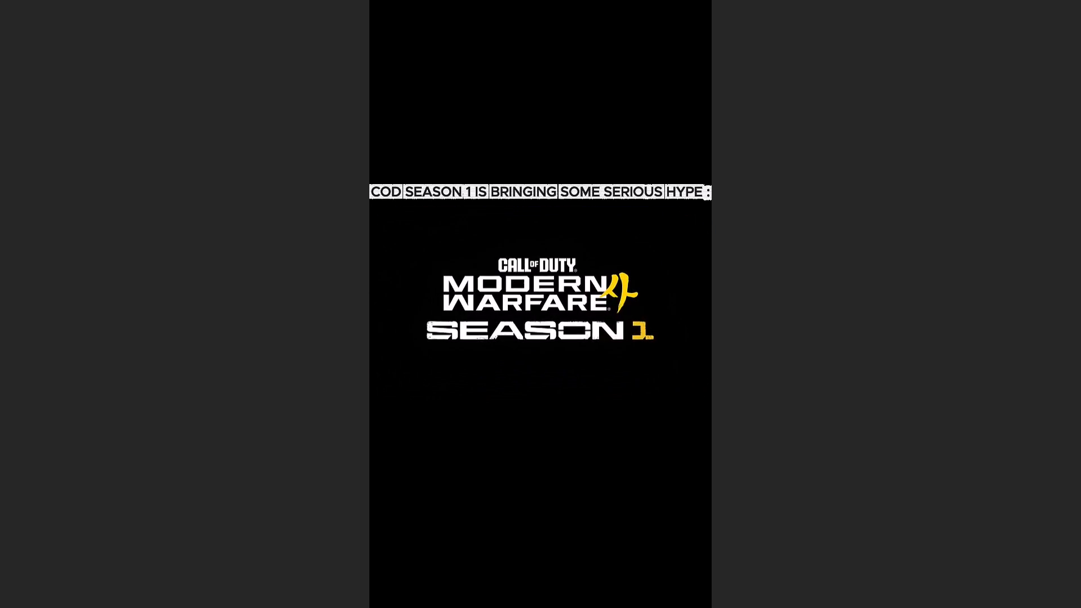
pyautogui.click(622, 389)
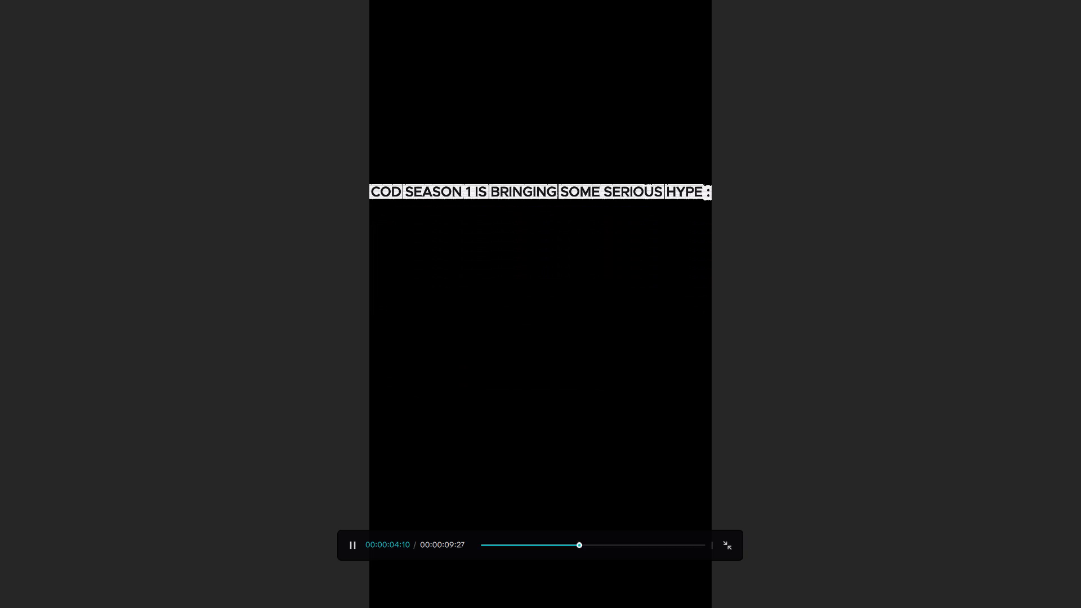
pyautogui.click(729, 544)
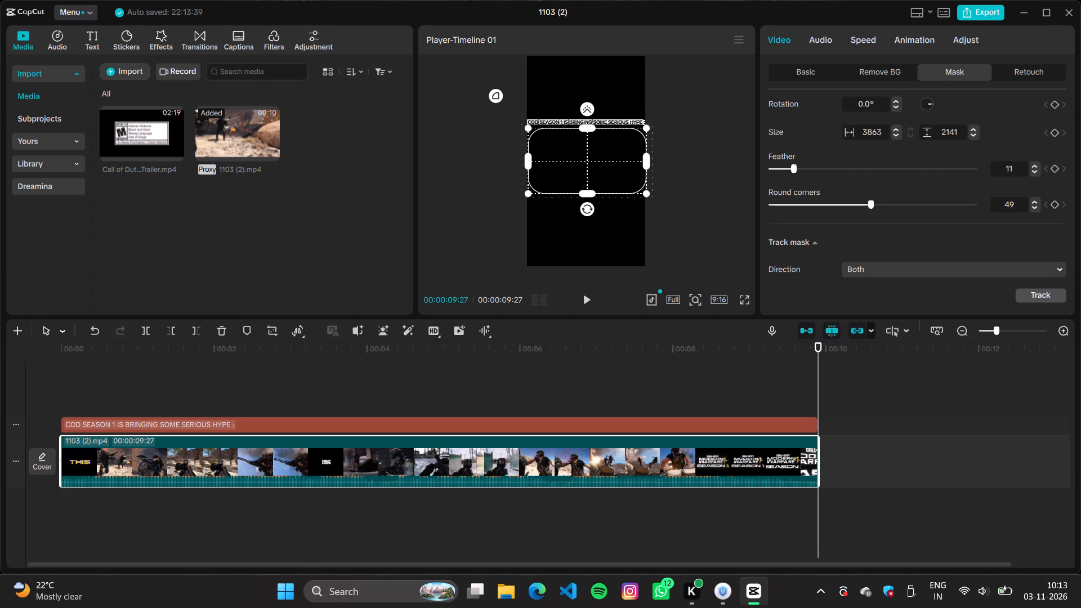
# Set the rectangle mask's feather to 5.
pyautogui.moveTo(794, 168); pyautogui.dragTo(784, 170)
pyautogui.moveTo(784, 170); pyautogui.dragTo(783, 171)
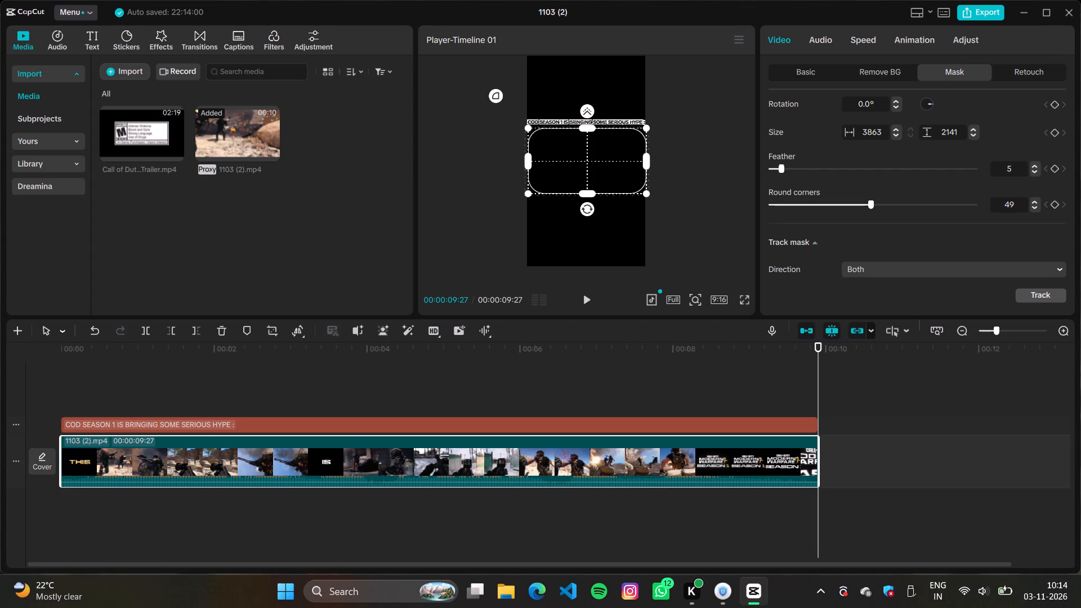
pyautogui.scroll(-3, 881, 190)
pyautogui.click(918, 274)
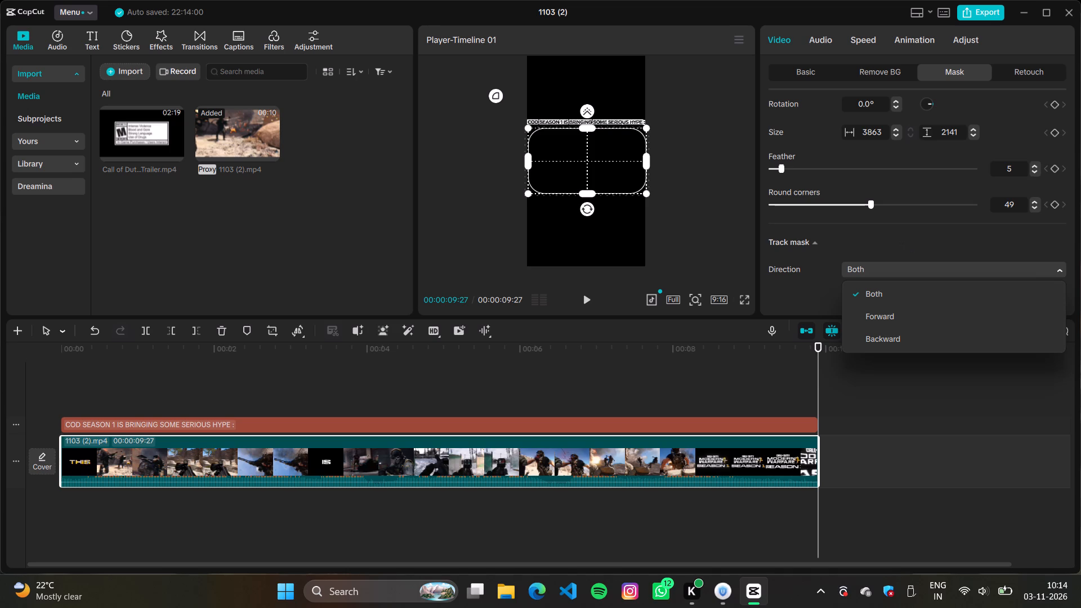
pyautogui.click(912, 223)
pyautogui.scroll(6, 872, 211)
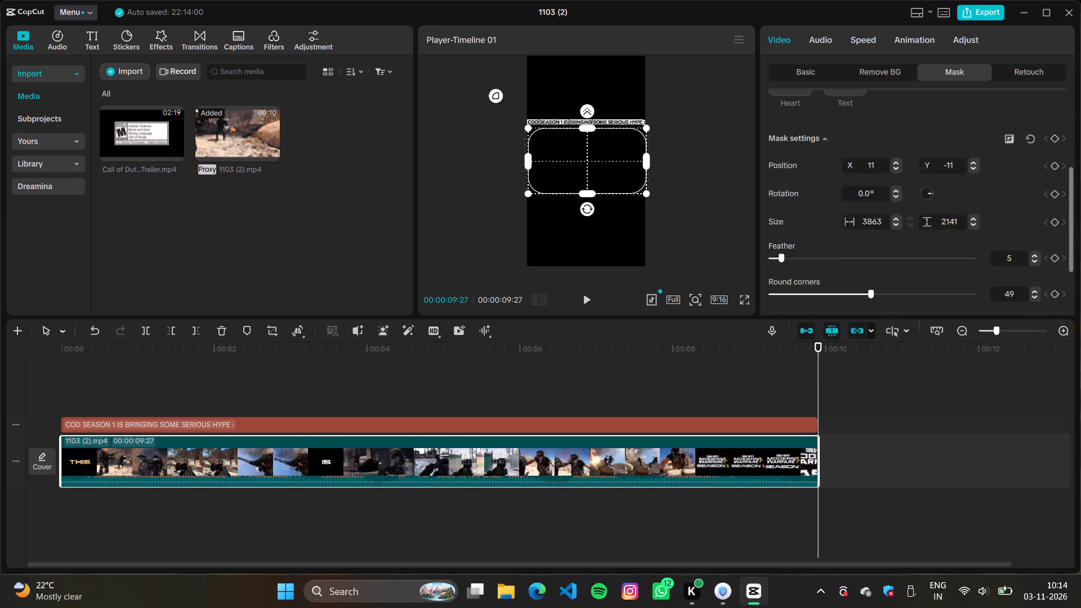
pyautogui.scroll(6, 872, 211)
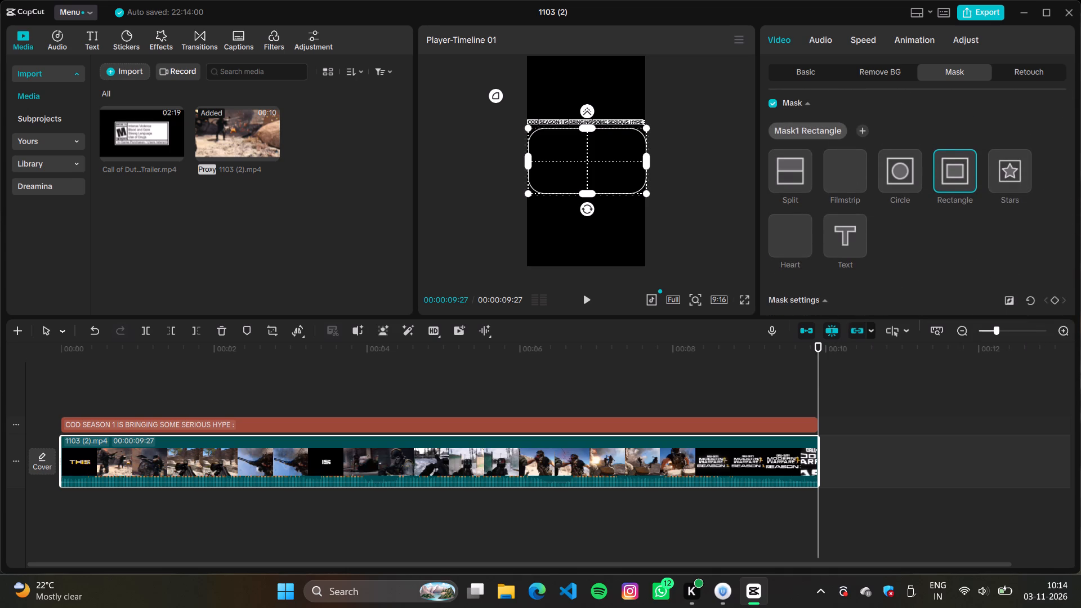
# Copy the "COD SEASON 1 IS BRINGING SOME SERIOUS HYPE :" title on the timeline.
pyautogui.click(466, 422)
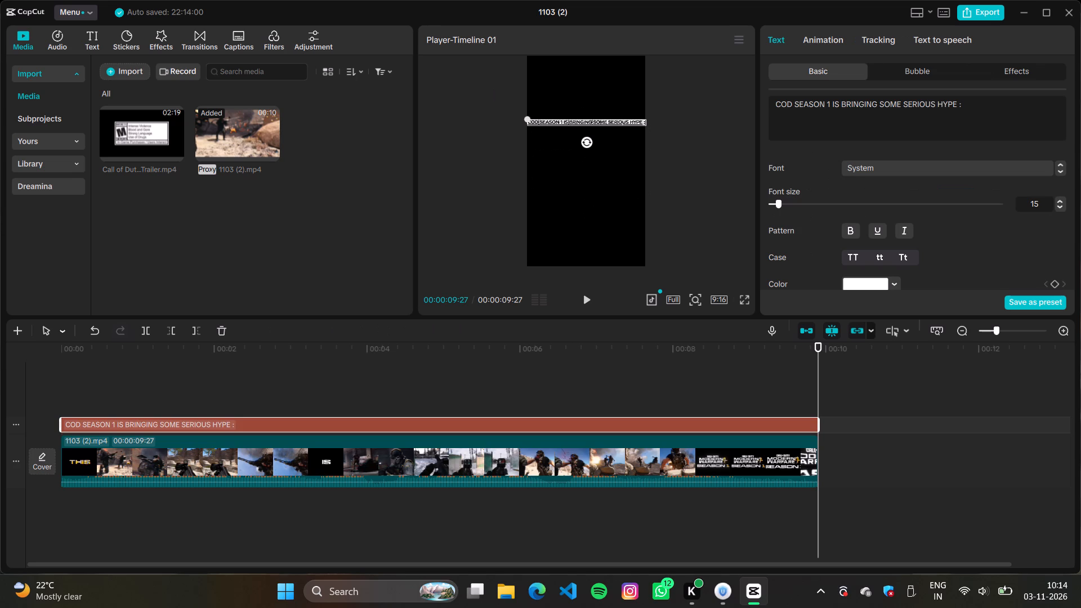
pyautogui.hotkey('ctrl', 'c')
# Clear the timeline by deleting the 1103 (2).mp4 clip together with its title.
pyautogui.click(480, 460)
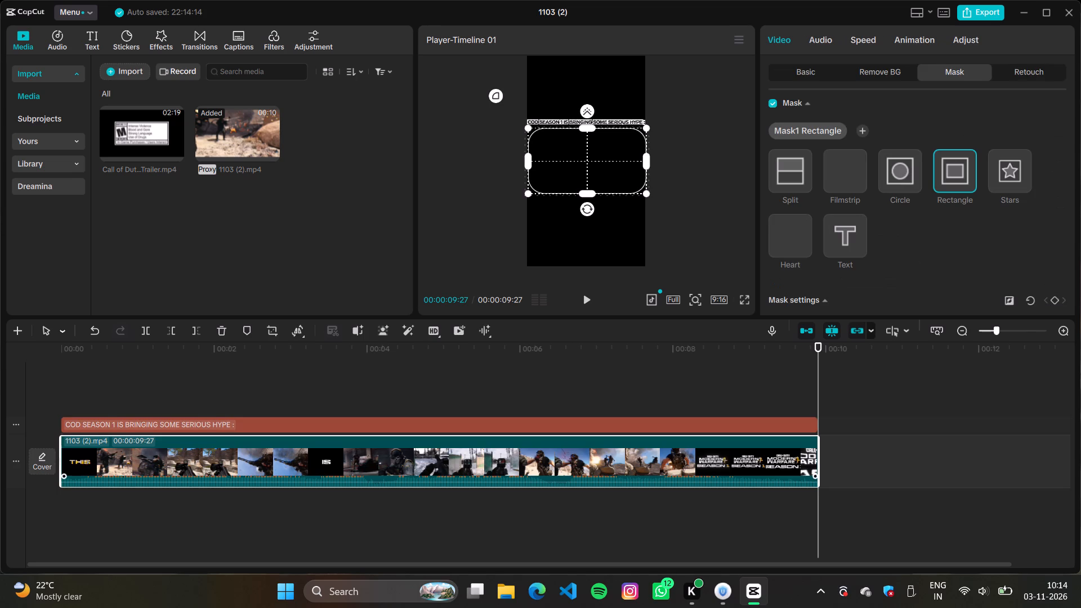
pyautogui.press('BackSpace')
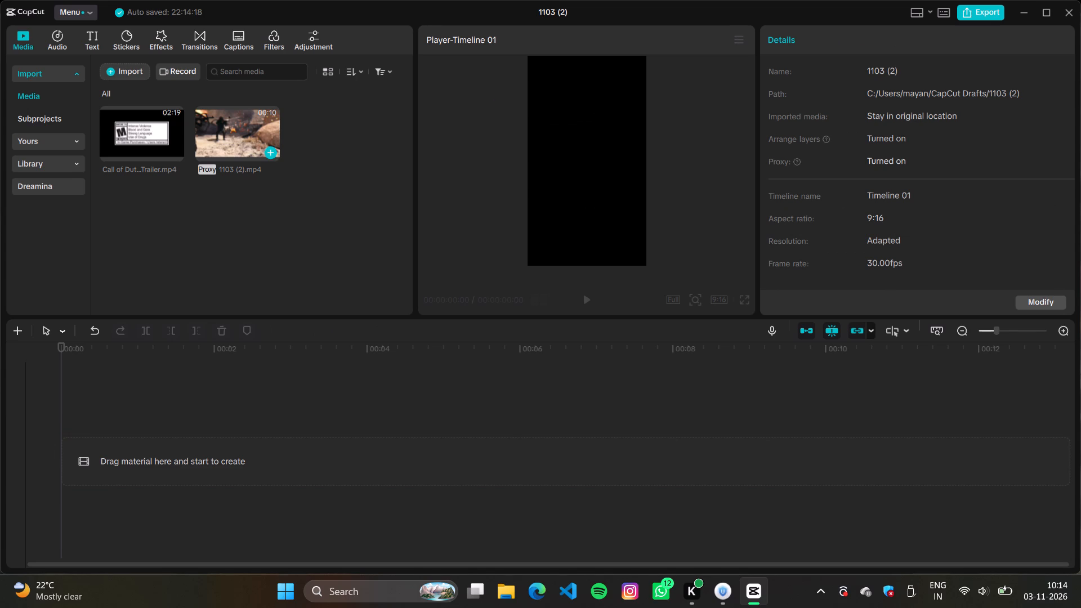
# Add the Call of Duty Modern Warfare 4 Season 1 Launch Trailer video to the empty timeline.
pyautogui.click(176, 152)
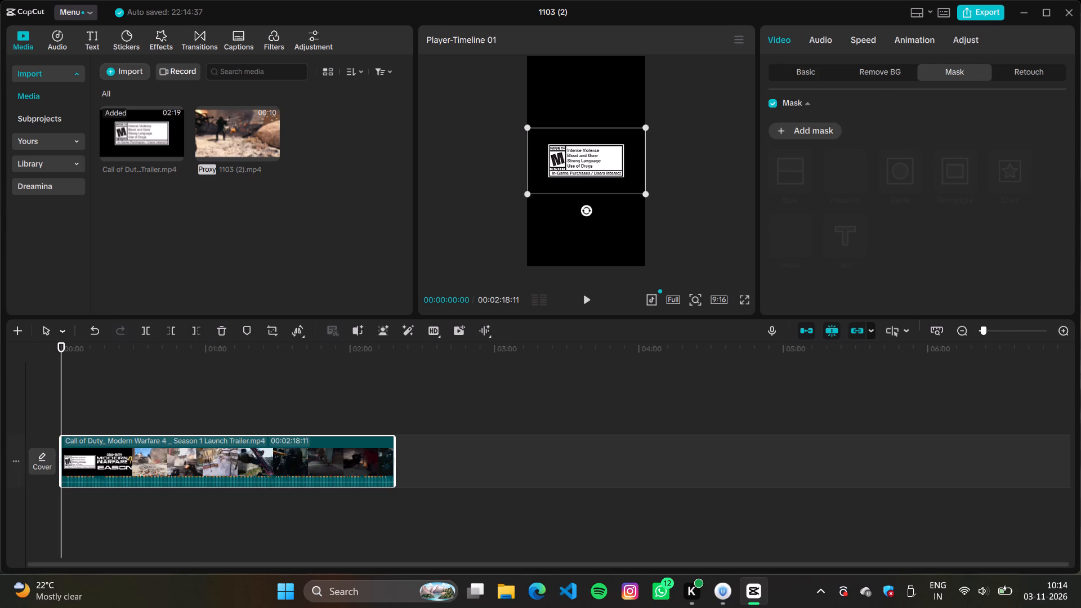
# Paste the copied title above the trailer at the timeline's start and extend it to the trailer's full length.
pyautogui.rightClick(288, 418)
pyautogui.click(373, 476)
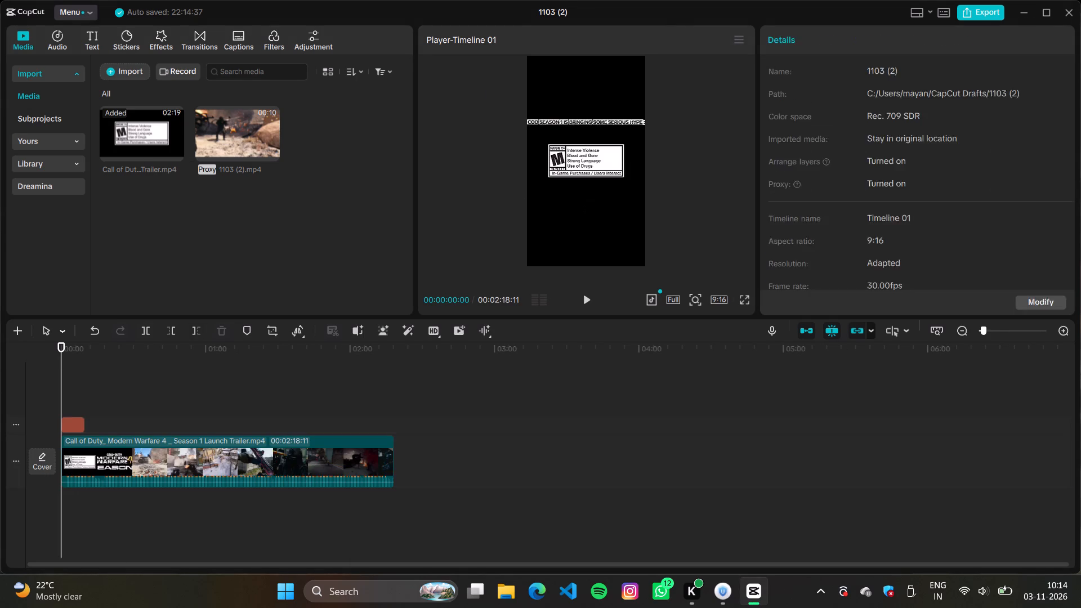
pyautogui.moveTo(85, 424); pyautogui.dragTo(213, 432)
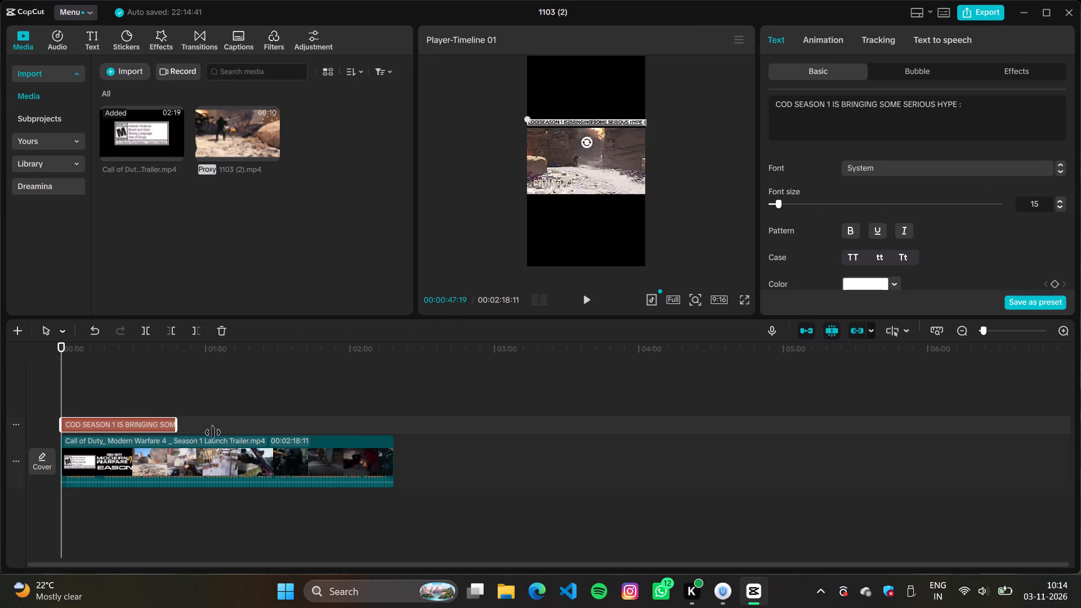
pyautogui.moveTo(213, 432); pyautogui.dragTo(388, 442)
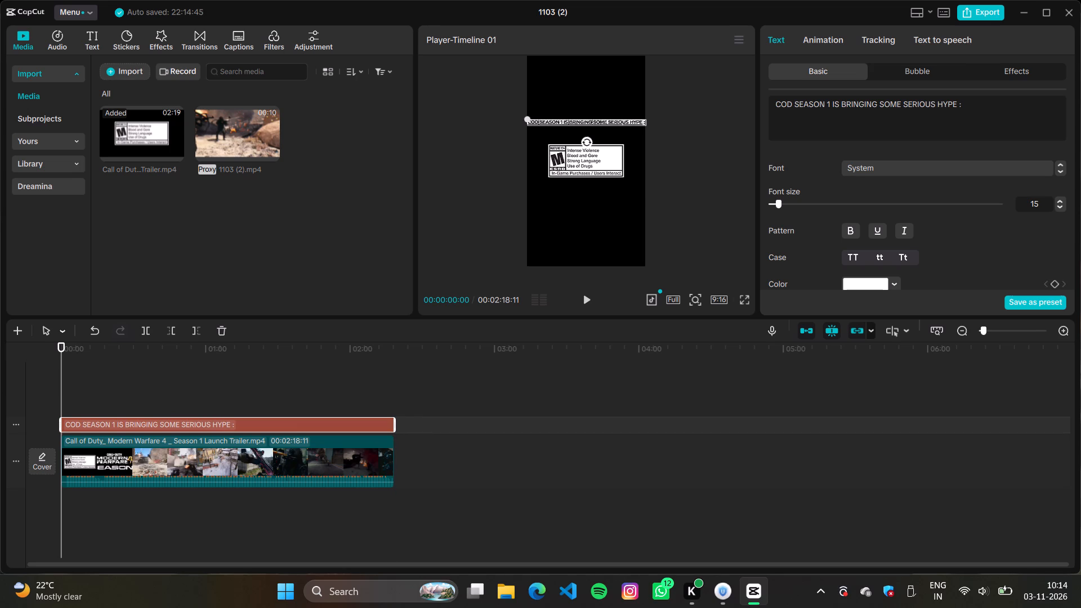
# Preview the opening of the trailer with the title above it.
pyautogui.press('space')
pyautogui.press('space')
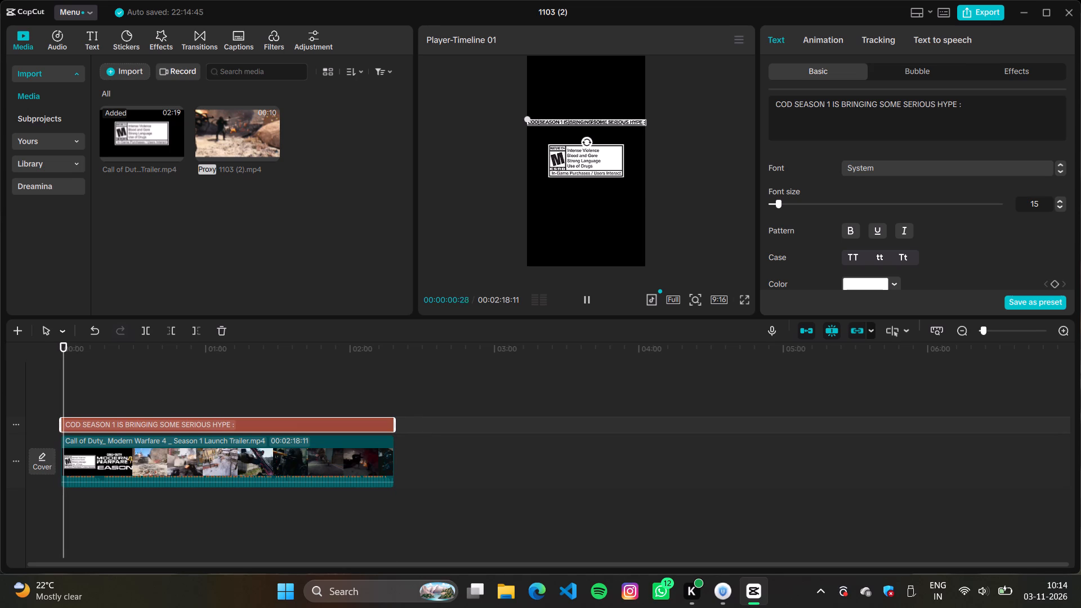
# Play a moment more of the trailer's opening with the title above it, and pause the preview.
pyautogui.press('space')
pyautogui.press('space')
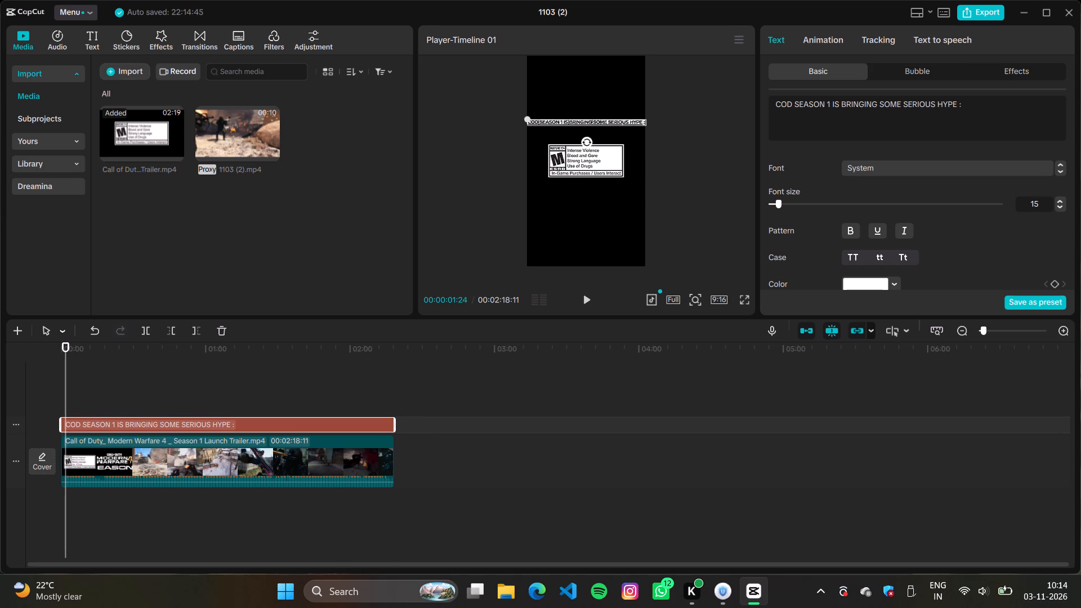
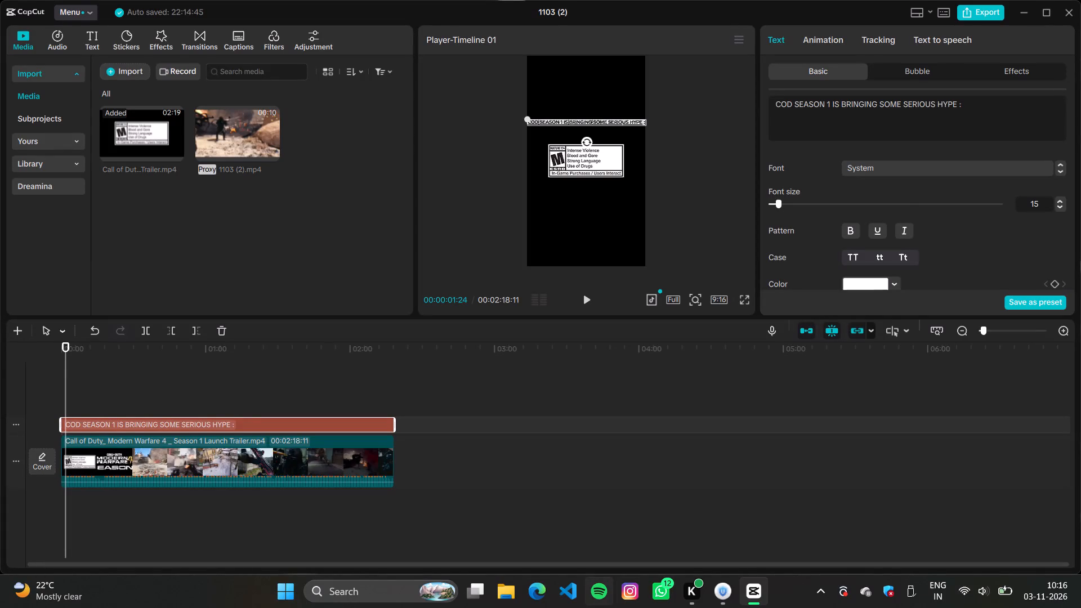
# Switch to WhatsApp.
pyautogui.click(671, 597)
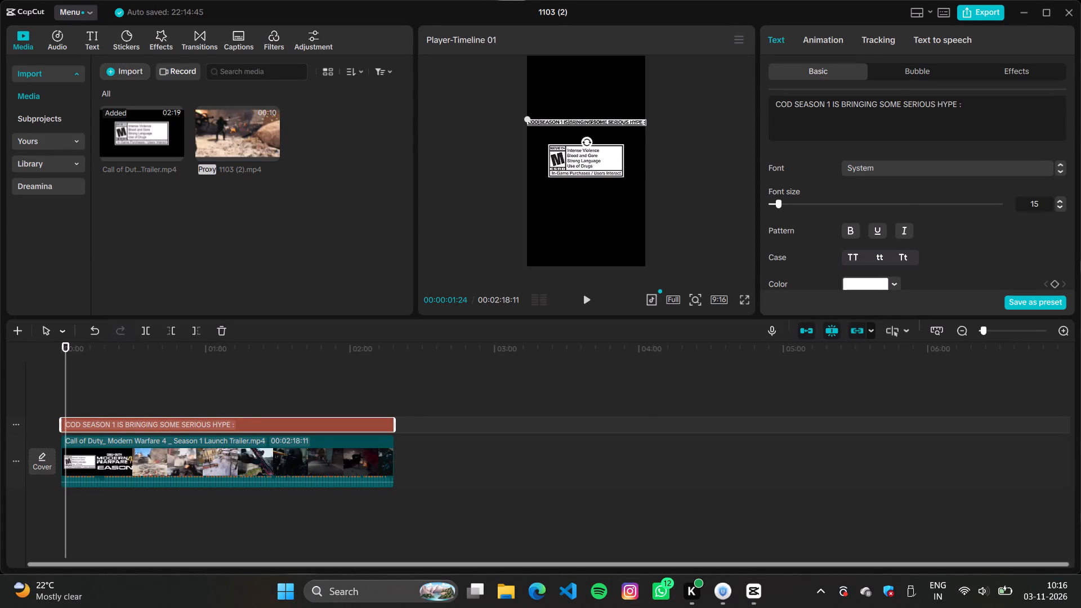
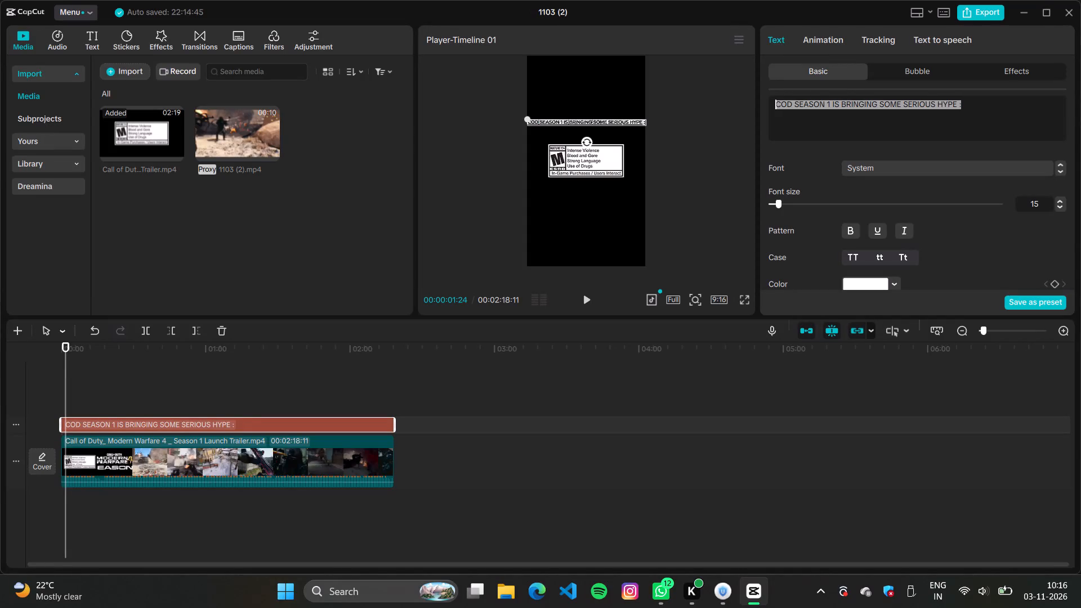
# Replace the title's text with the copied line "Season 1 is already looking promising".
pyautogui.rightClick(792, 108)
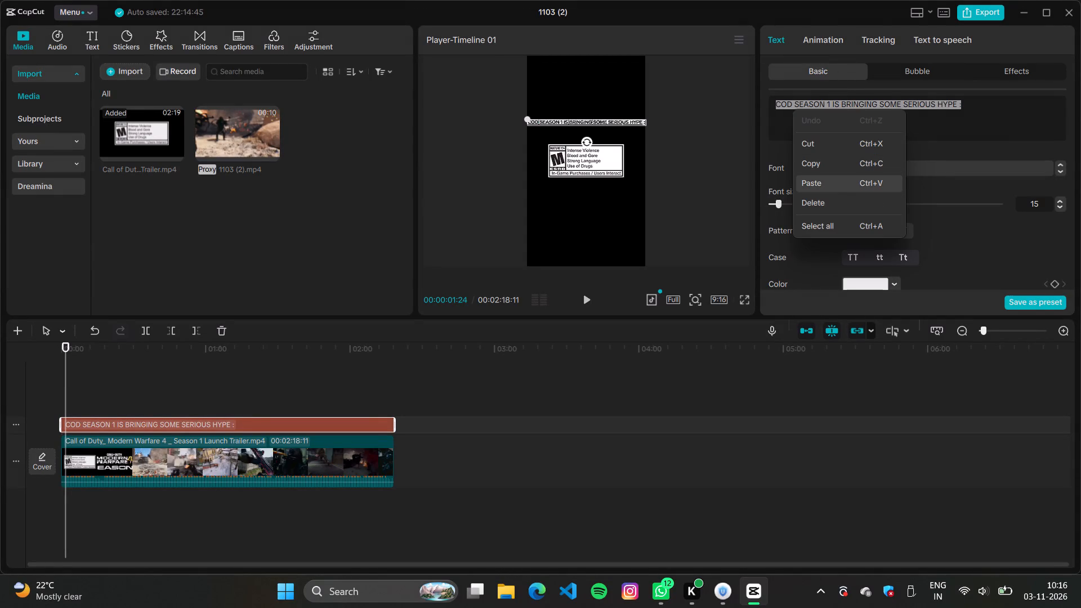
pyautogui.click(824, 187)
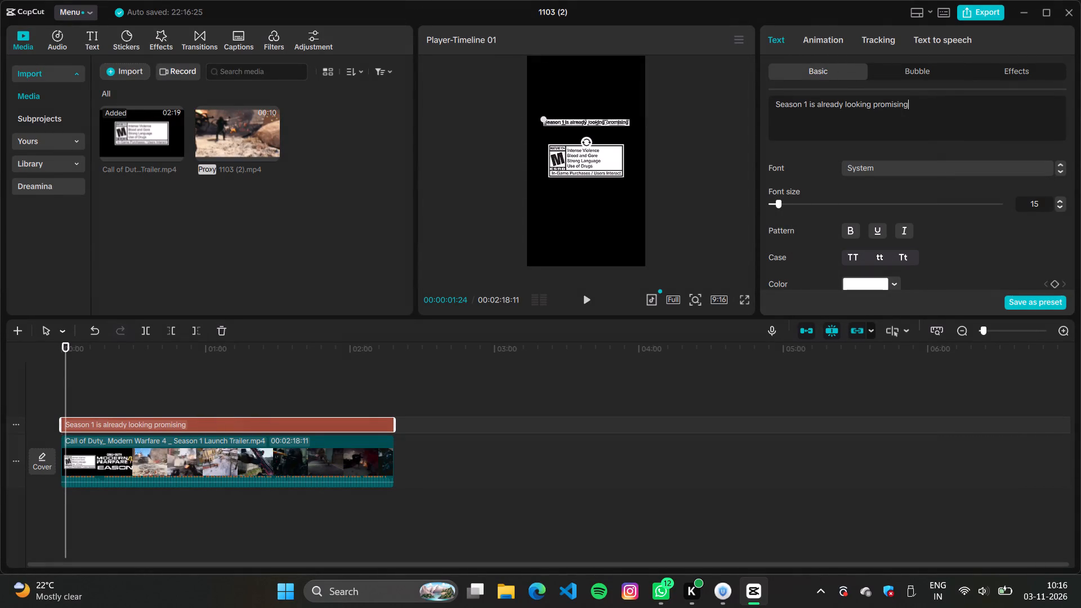
# Enlarge the title above the trailer so it spans nearly the full width of the vertical frame.
pyautogui.moveTo(542, 117); pyautogui.dragTo(522, 113)
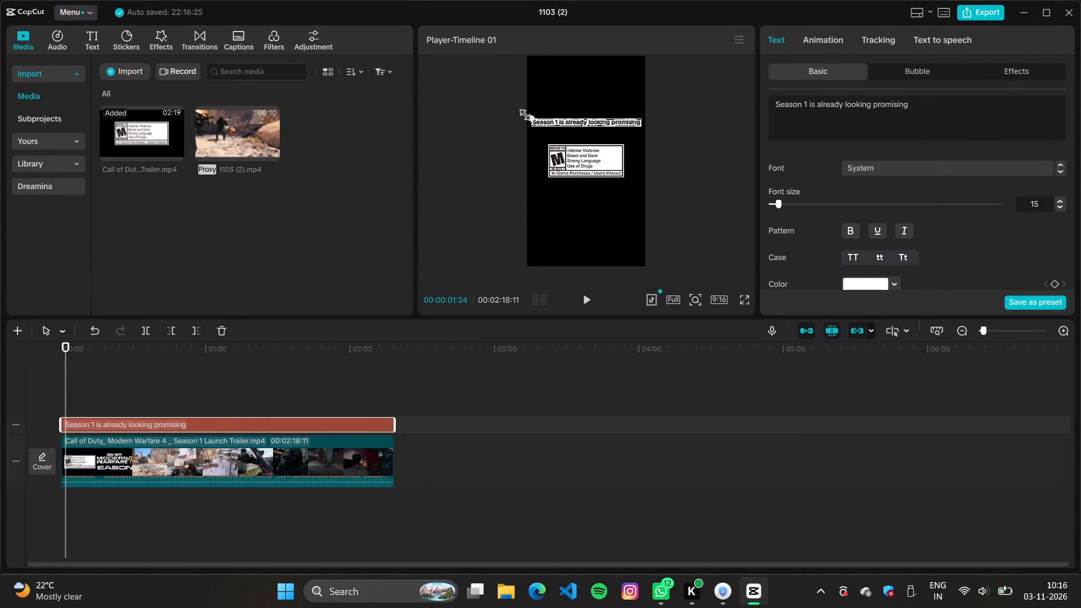
# Scale the Season 1 title down slightly in the preview.
pyautogui.moveTo(522, 113); pyautogui.dragTo(525, 113)
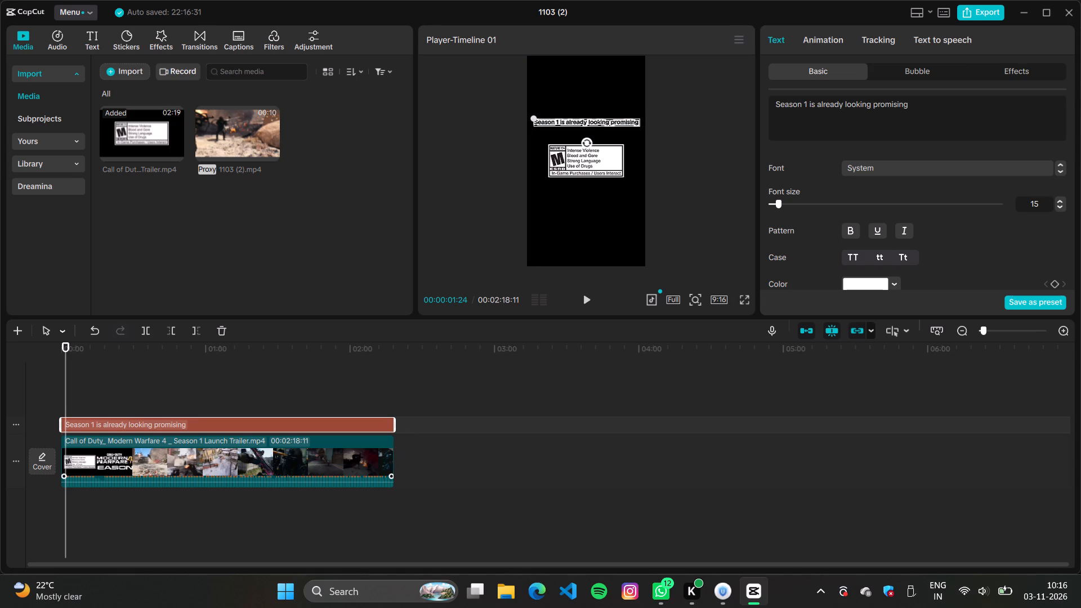
# Apply a rectangle mask to the trailer clip and enlarge it to about 1272 by 717 around the footage.
pyautogui.click(378, 448)
pyautogui.click(797, 137)
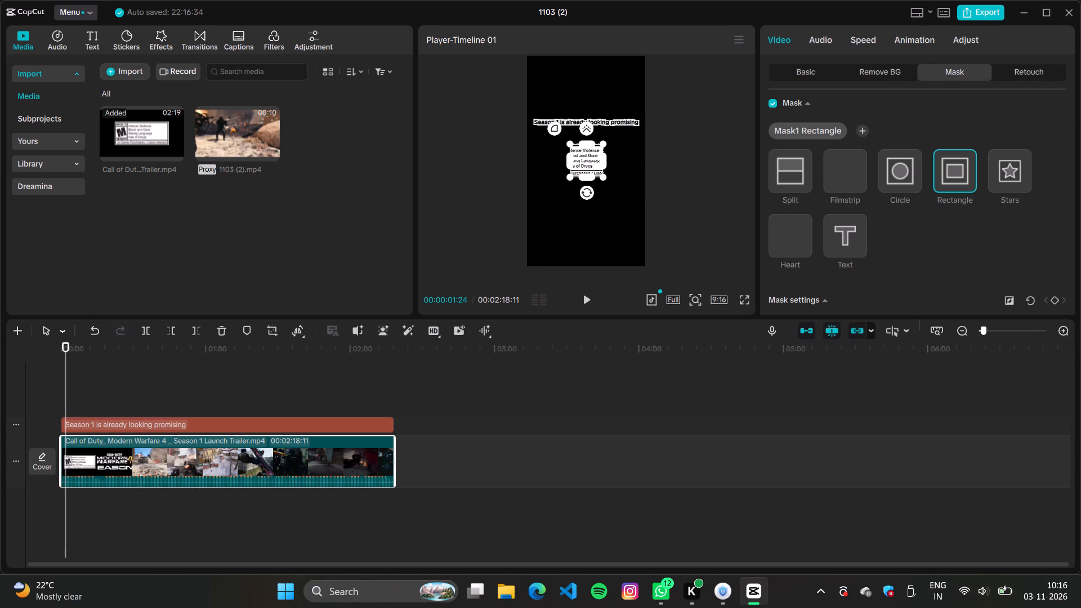
pyautogui.moveTo(567, 141); pyautogui.dragTo(525, 135)
pyautogui.moveTo(583, 102); pyautogui.dragTo(585, 128)
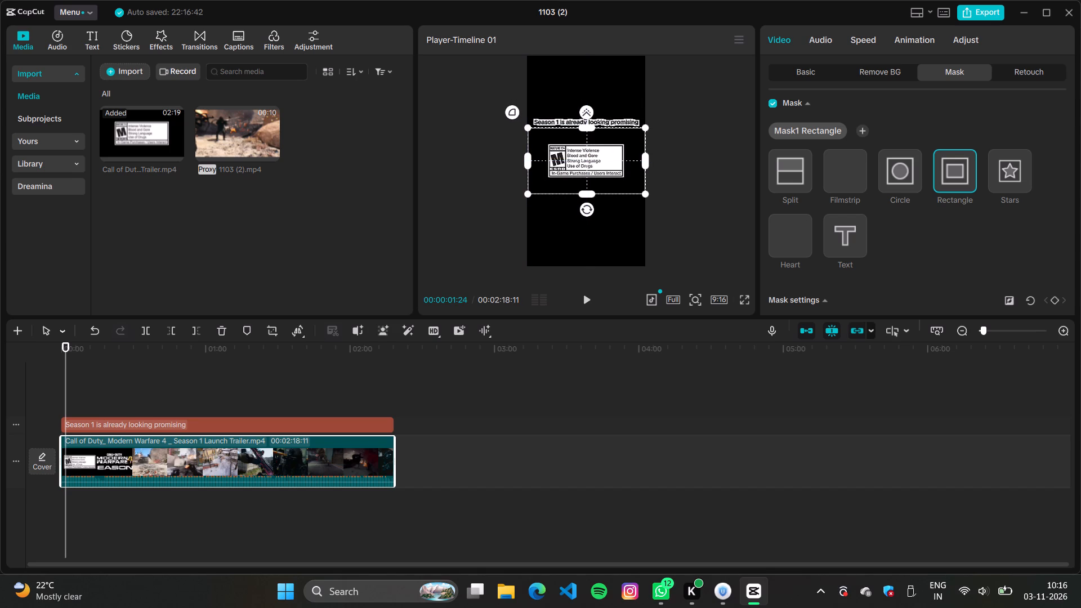
# Set the trailer mask's round corners to 37 and its feather to 5.
pyautogui.scroll(-4, 825, 188)
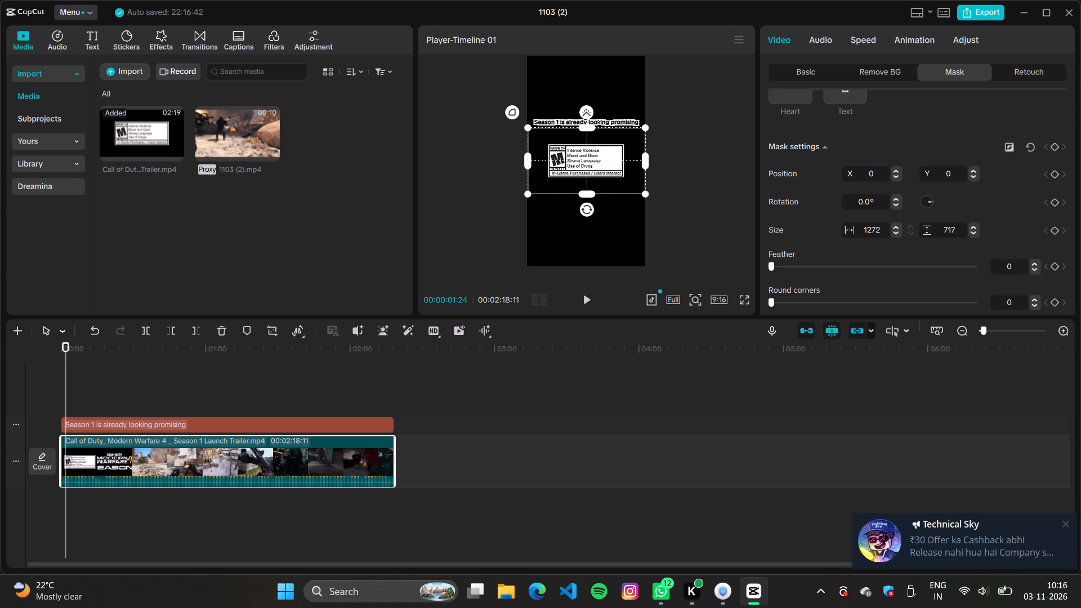
pyautogui.click(805, 301)
pyautogui.moveTo(805, 301); pyautogui.dragTo(825, 305)
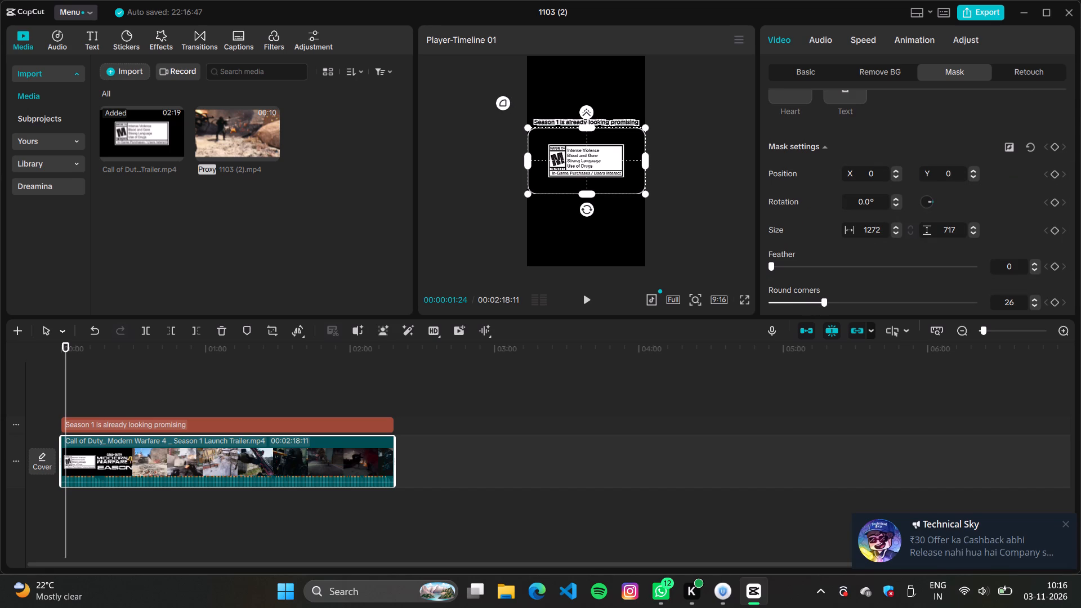
pyautogui.moveTo(825, 305); pyautogui.dragTo(843, 305)
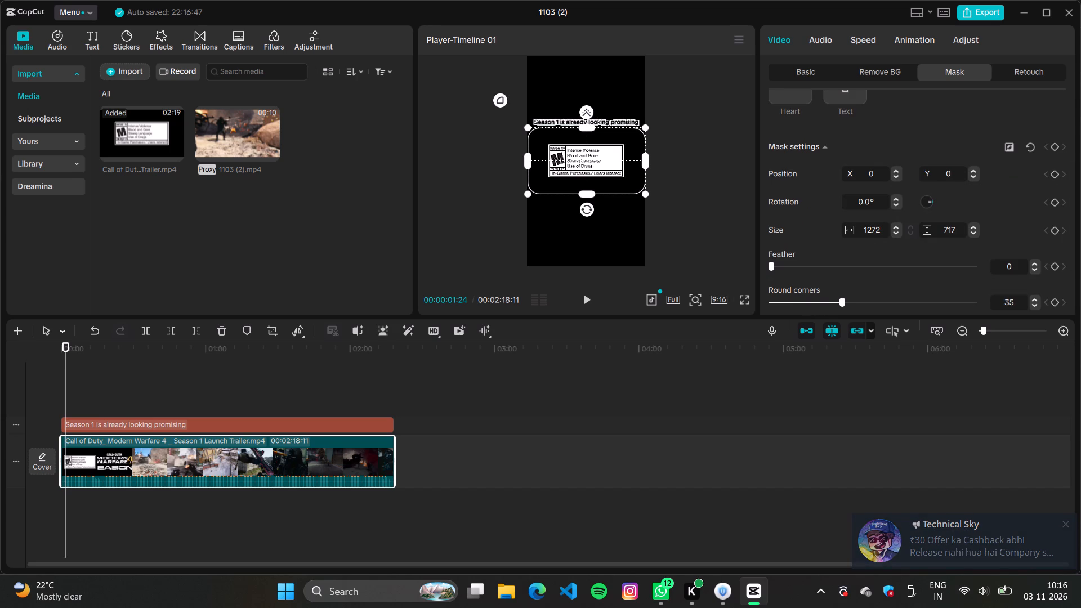
pyautogui.moveTo(843, 305); pyautogui.dragTo(847, 305)
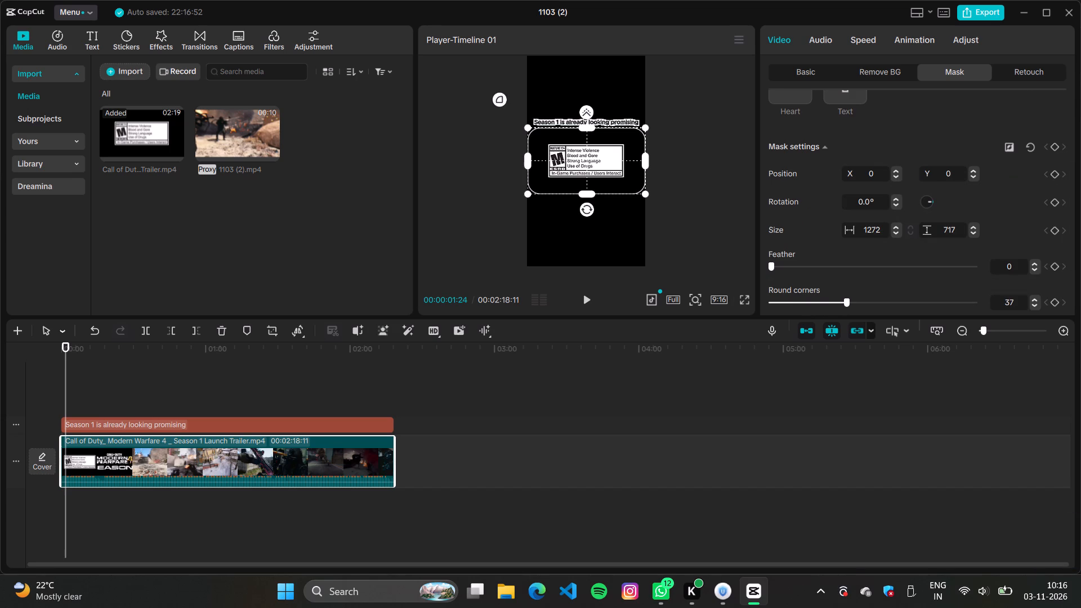
pyautogui.click(782, 266)
# Copy the attributes of the masked trailer clip.
pyautogui.click(271, 464)
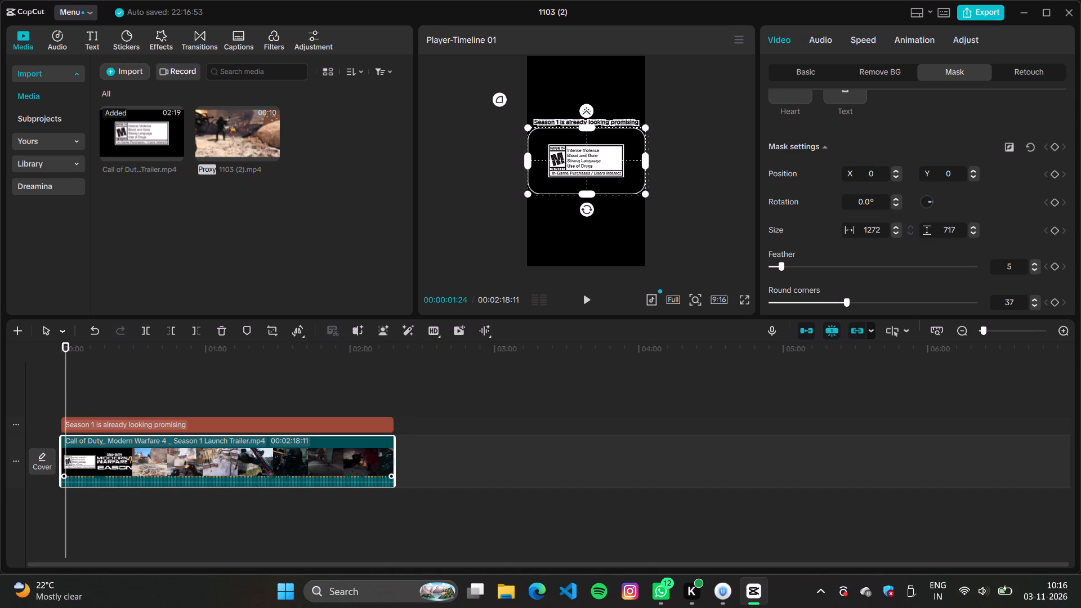
pyautogui.rightClick(271, 464)
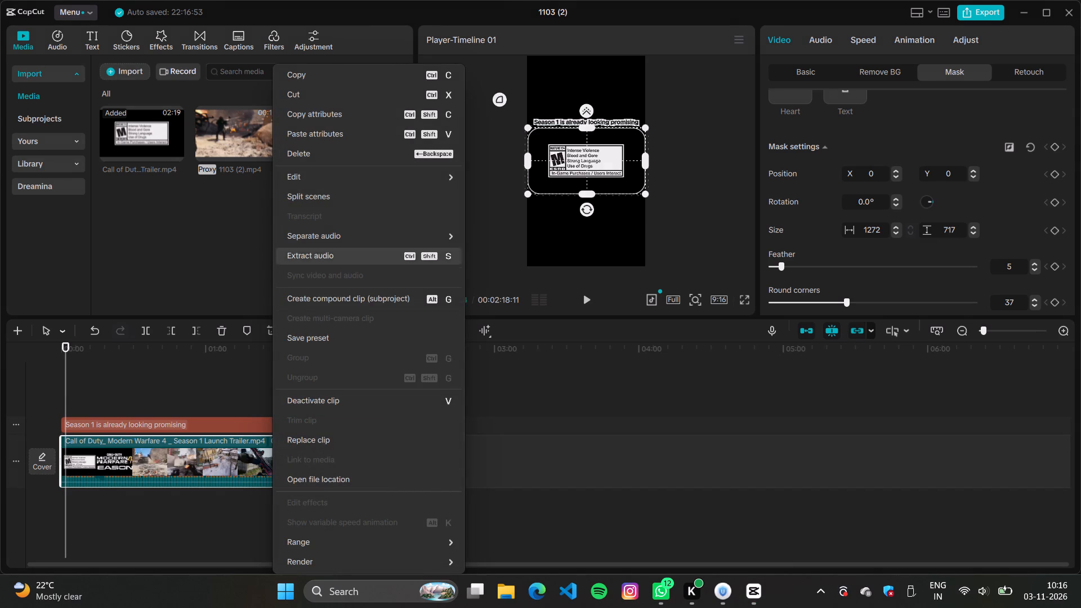
pyautogui.click(328, 116)
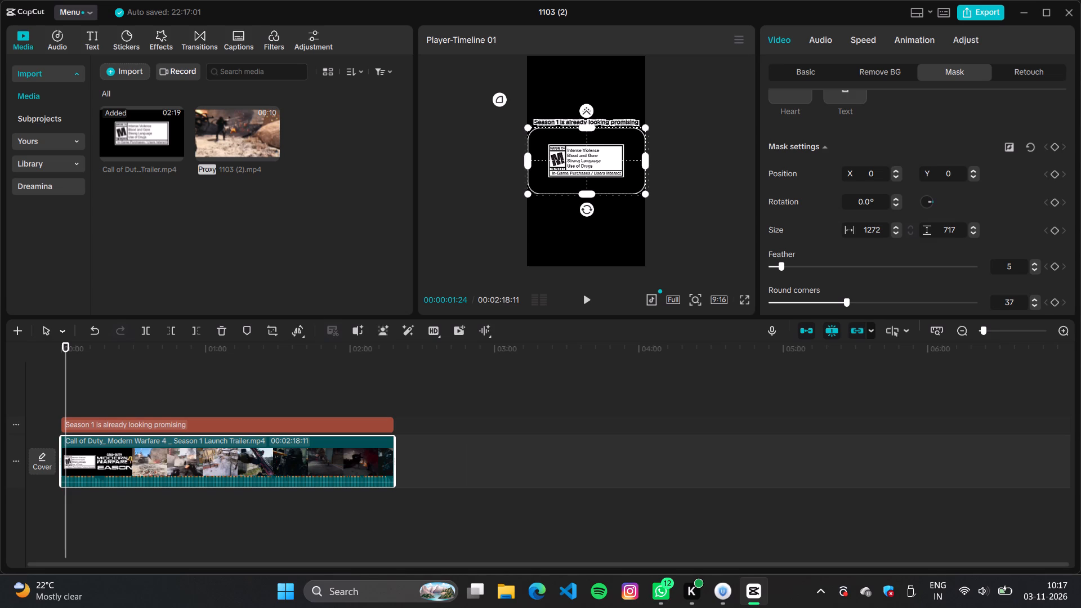
# Preview the masked trailer with its title in full screen.
pyautogui.click(741, 303)
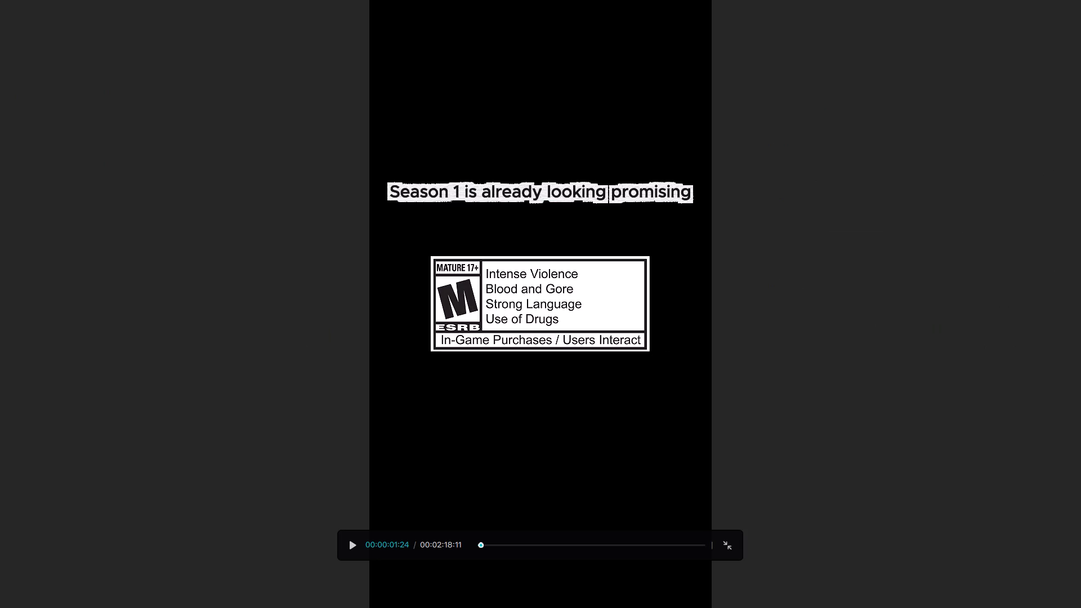
pyautogui.click(353, 540)
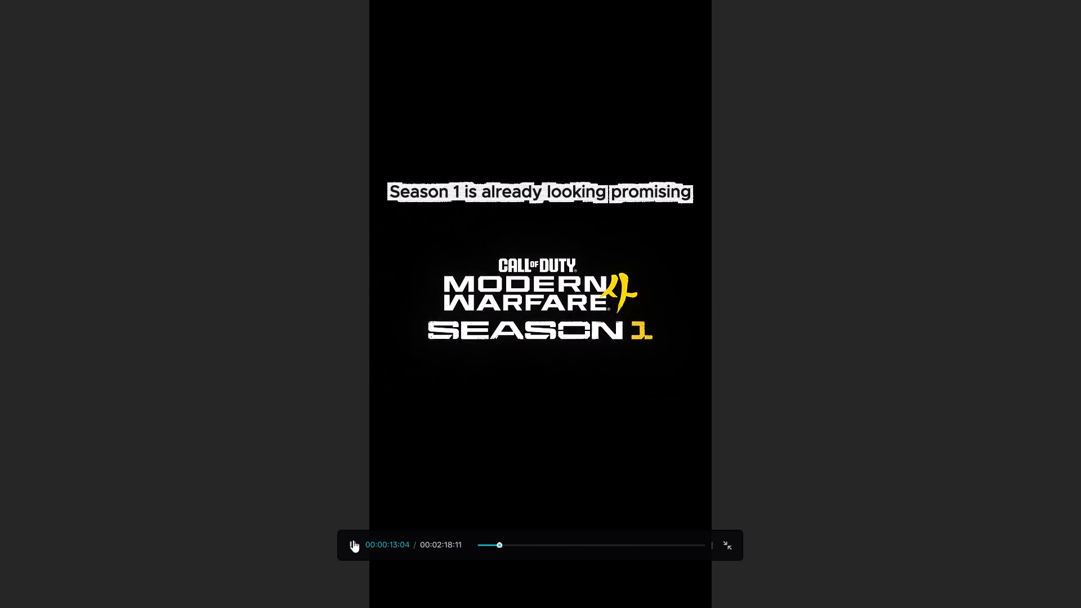
pyautogui.click(725, 546)
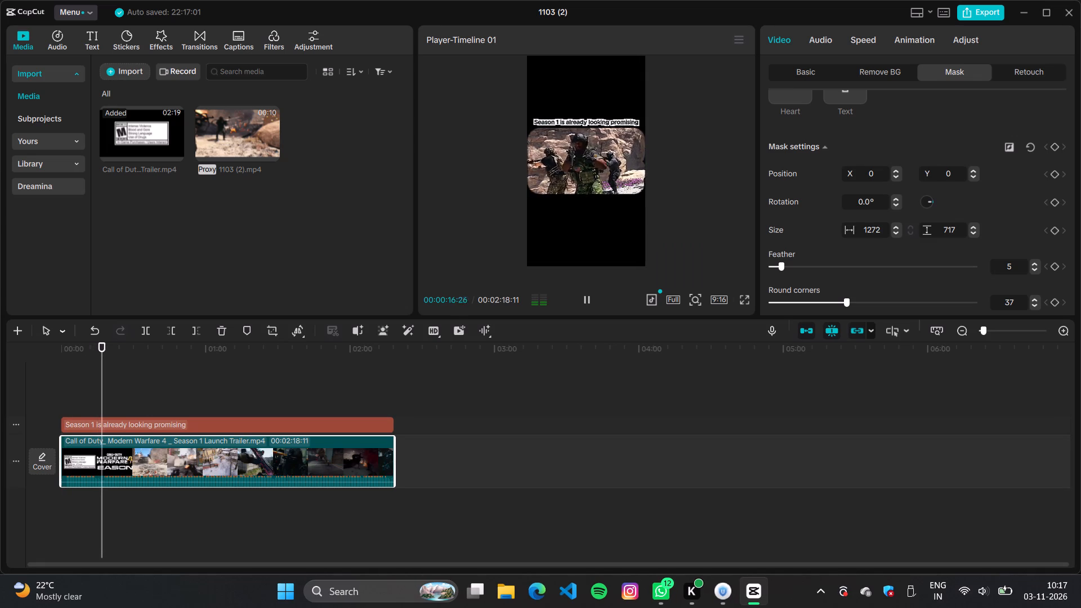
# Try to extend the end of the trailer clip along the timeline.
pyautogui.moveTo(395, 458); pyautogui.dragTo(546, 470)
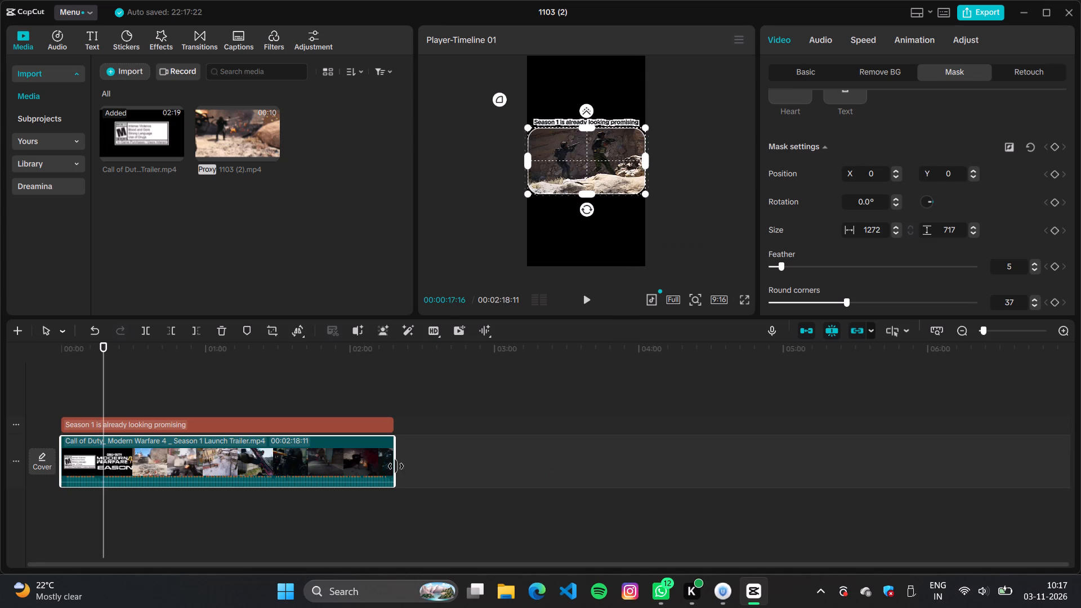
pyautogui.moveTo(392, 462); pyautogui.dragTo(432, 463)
# Scrub and play through the opening of the trailer to look for a cut point around its Season 1 logo.
pyautogui.keyDown('ctrl'); pyautogui.scroll(19, 423, 459); pyautogui.keyUp('ctrl')
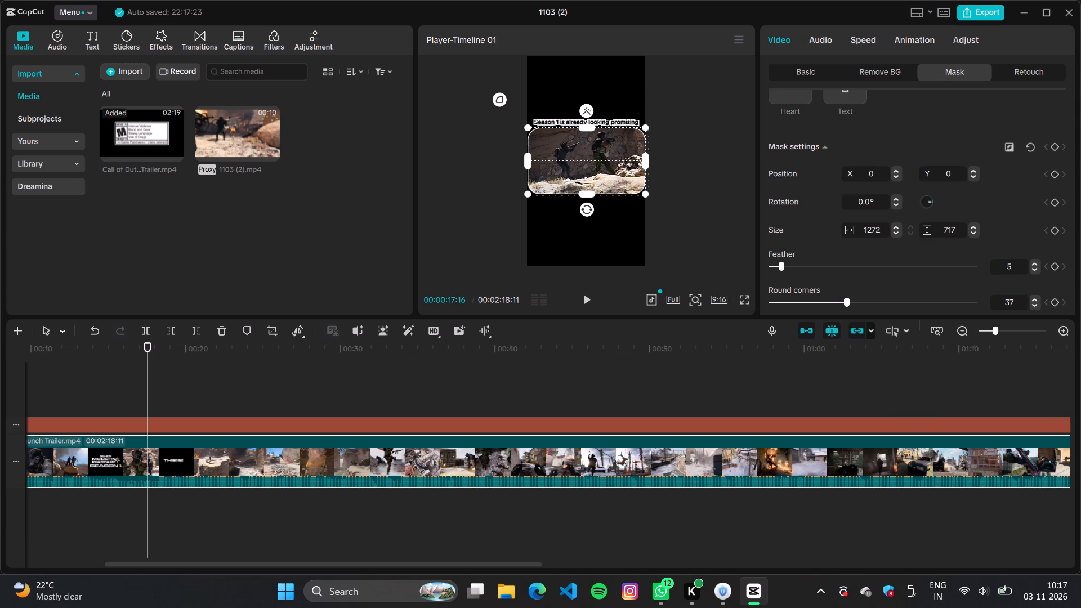
pyautogui.moveTo(151, 385); pyautogui.dragTo(38, 400)
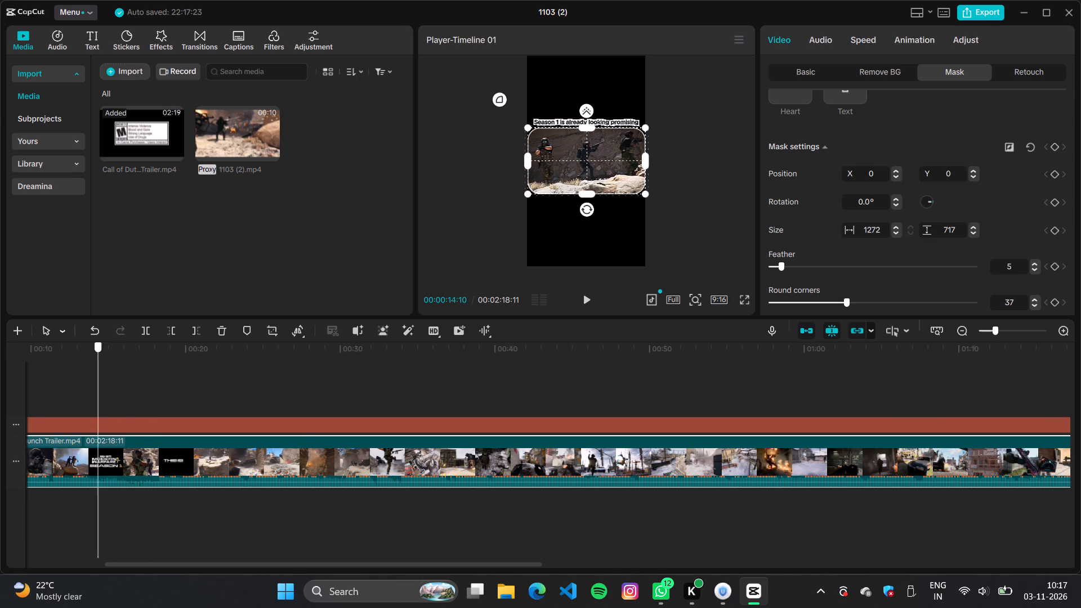
pyautogui.moveTo(38, 400); pyautogui.dragTo(0, 418)
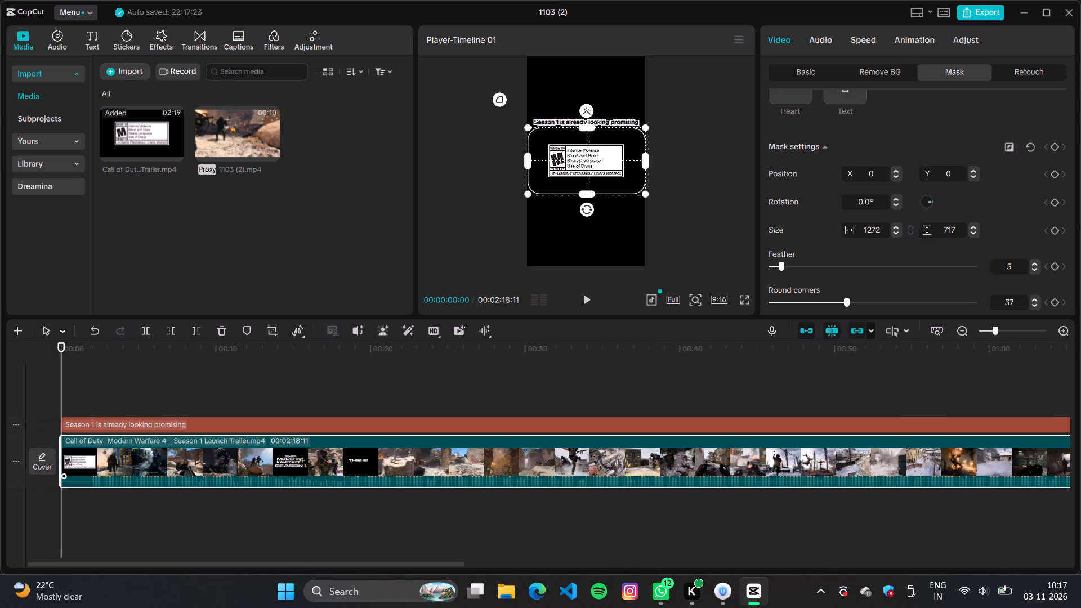
pyautogui.click(372, 446)
pyautogui.click(370, 392)
pyautogui.press('space')
pyautogui.moveTo(385, 400); pyautogui.dragTo(287, 426)
pyautogui.press('space')
pyautogui.press('space')
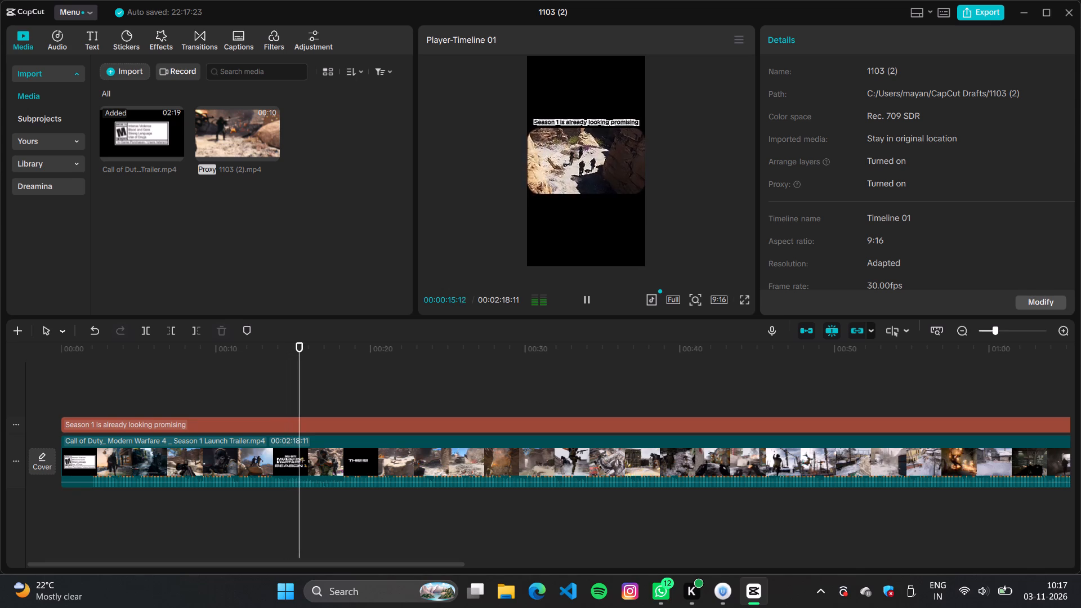
pyautogui.press('space')
# Split the trailer clip at 00:00:10:15, where the snow gunfight shot ends.
pyautogui.click(231, 388)
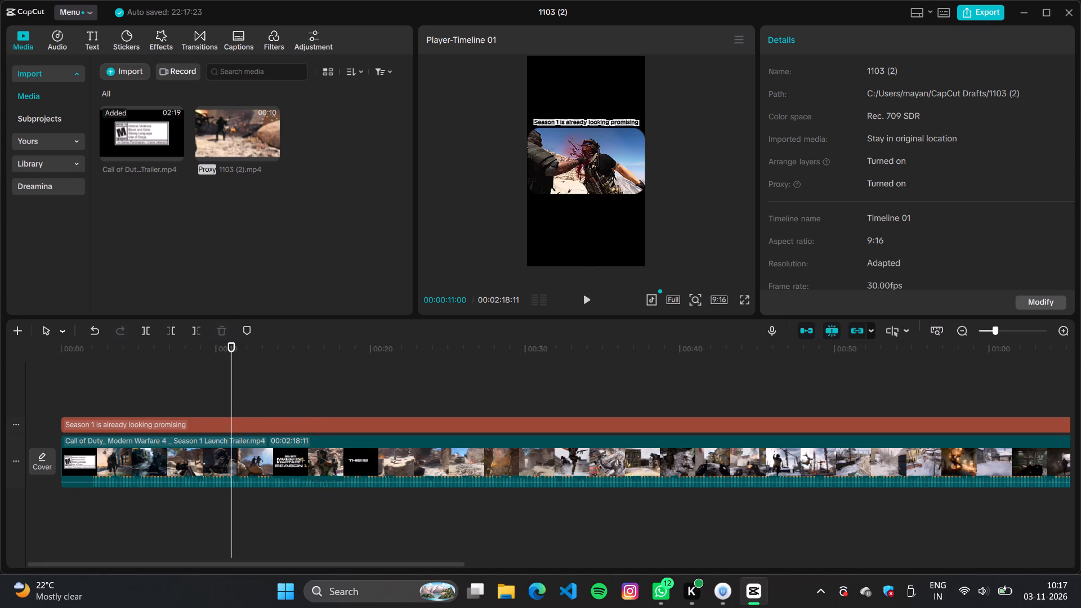
pyautogui.press('space')
pyautogui.press('space')
pyautogui.click(233, 388)
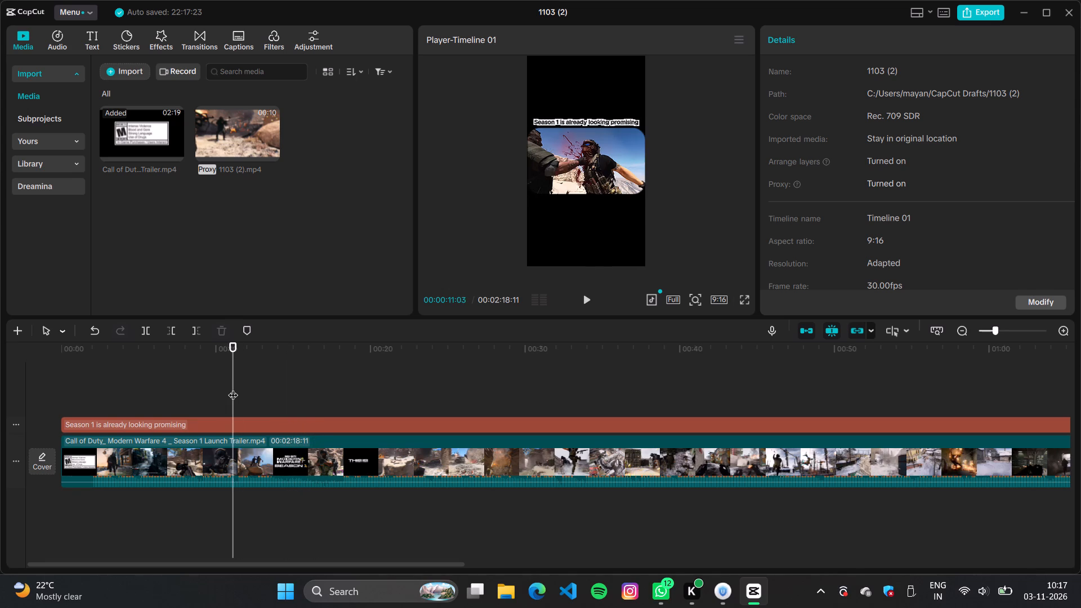
pyautogui.moveTo(233, 388); pyautogui.dragTo(225, 390)
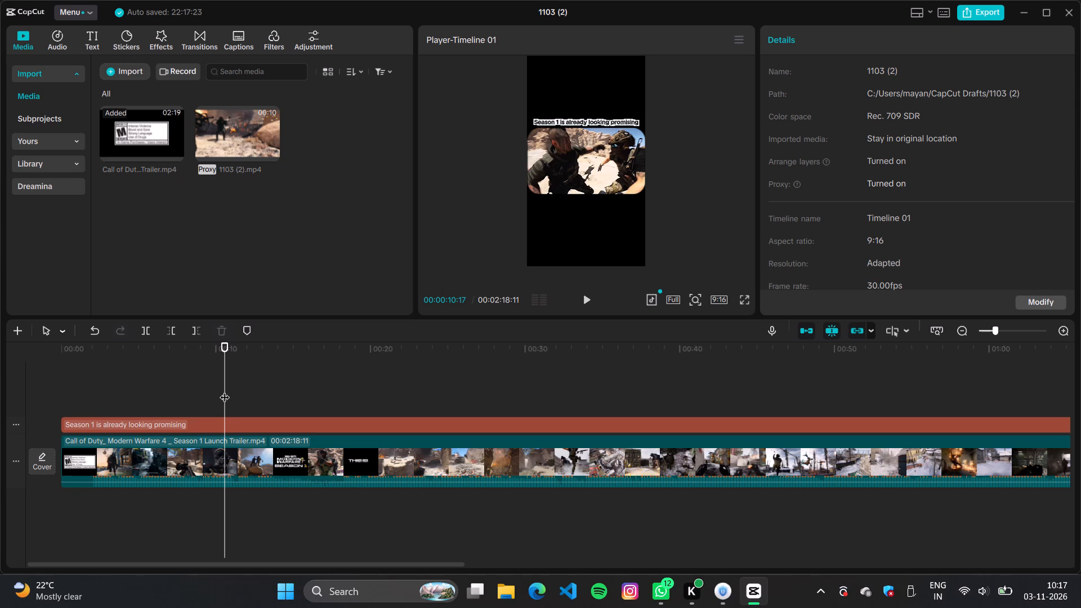
pyautogui.press('Left')
pyautogui.press('Left')
pyautogui.press('Left')
pyautogui.press('Left')
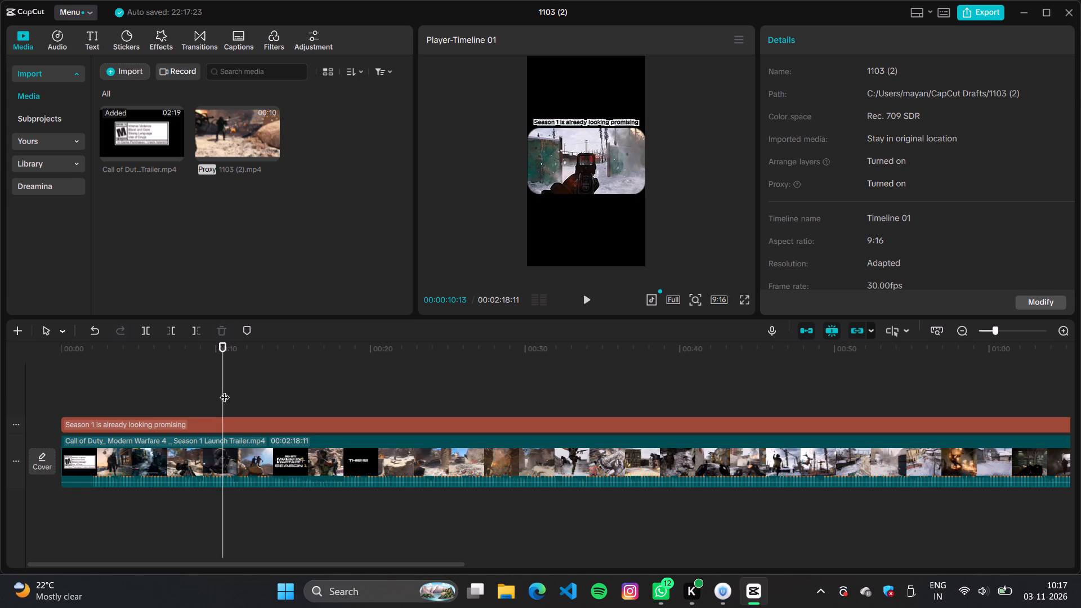
pyautogui.press('Right')
pyautogui.press('Right')
pyautogui.press('Right')
pyautogui.press('Right')
pyautogui.press('Left')
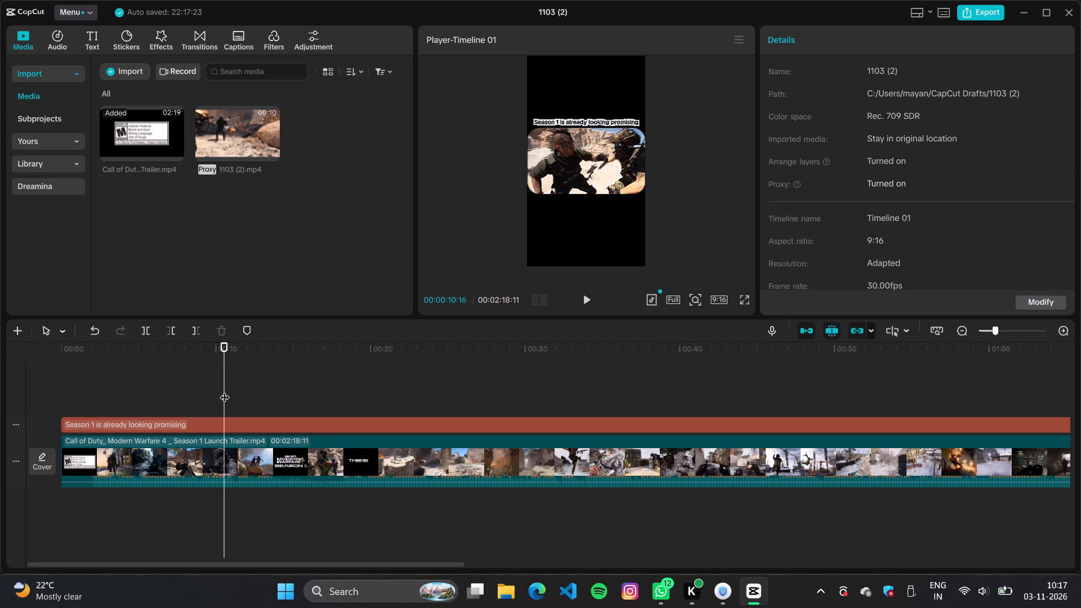
pyautogui.press('Left')
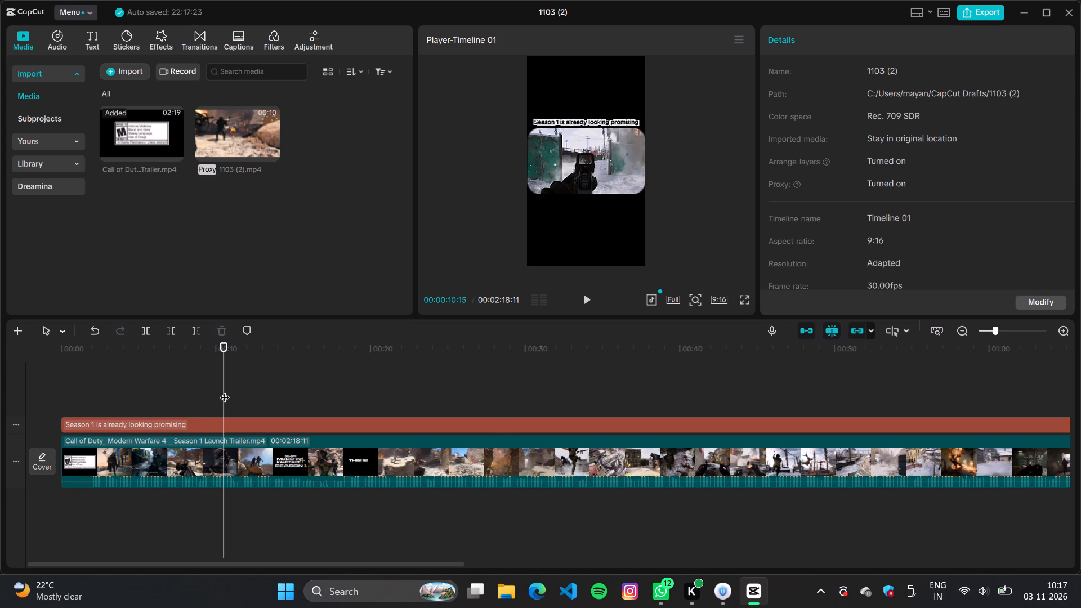
pyautogui.hotkey('ctrl', 'b')
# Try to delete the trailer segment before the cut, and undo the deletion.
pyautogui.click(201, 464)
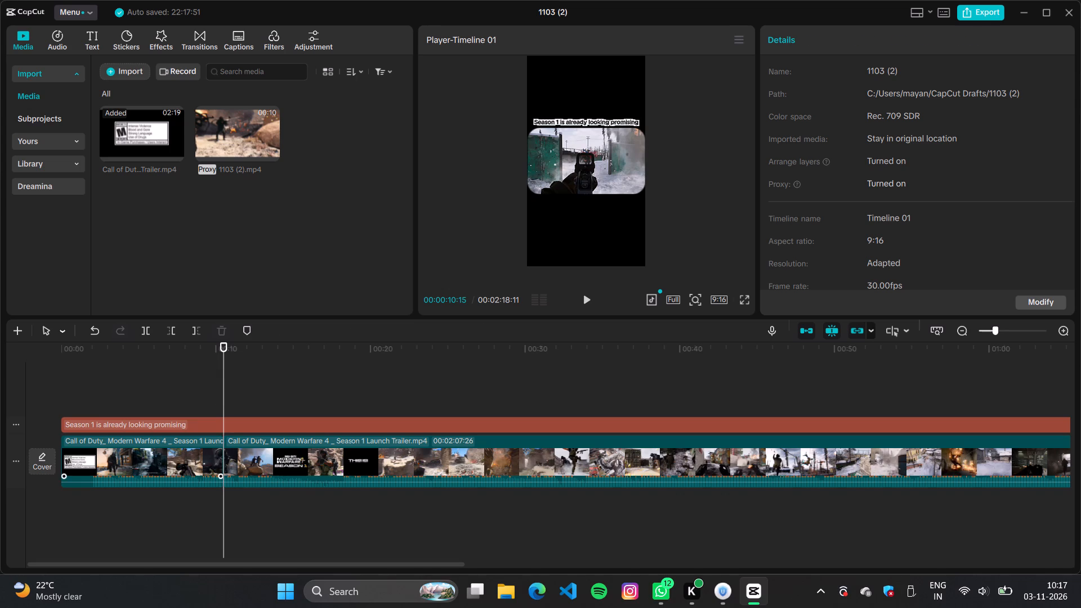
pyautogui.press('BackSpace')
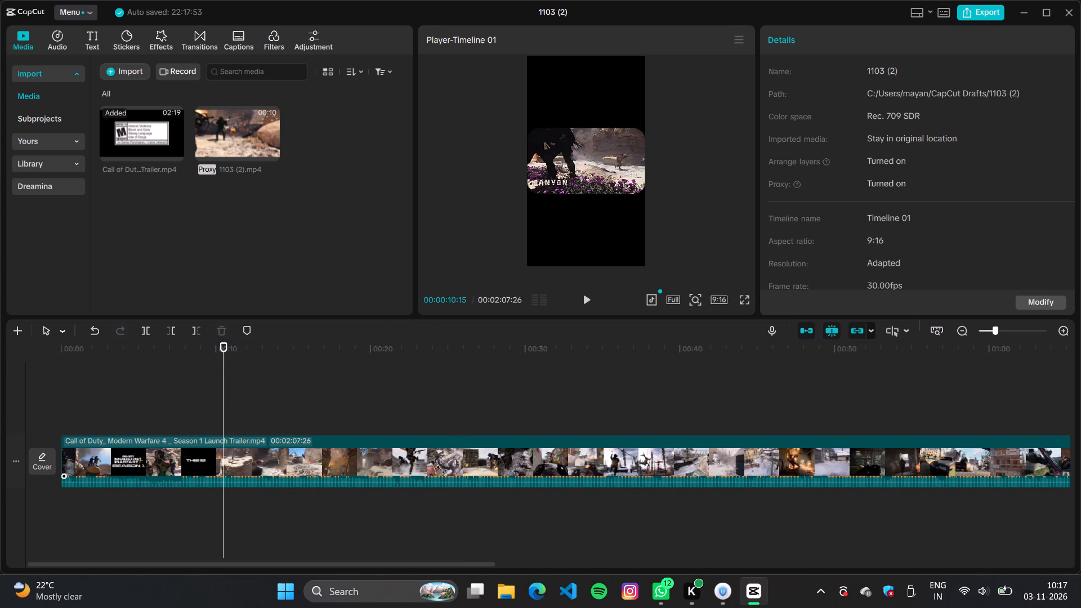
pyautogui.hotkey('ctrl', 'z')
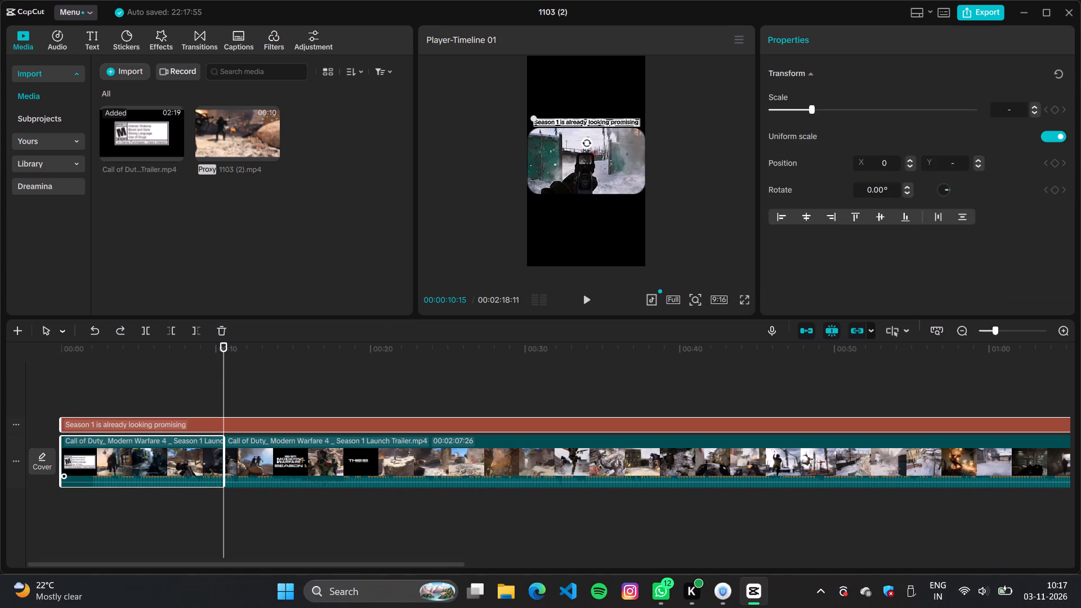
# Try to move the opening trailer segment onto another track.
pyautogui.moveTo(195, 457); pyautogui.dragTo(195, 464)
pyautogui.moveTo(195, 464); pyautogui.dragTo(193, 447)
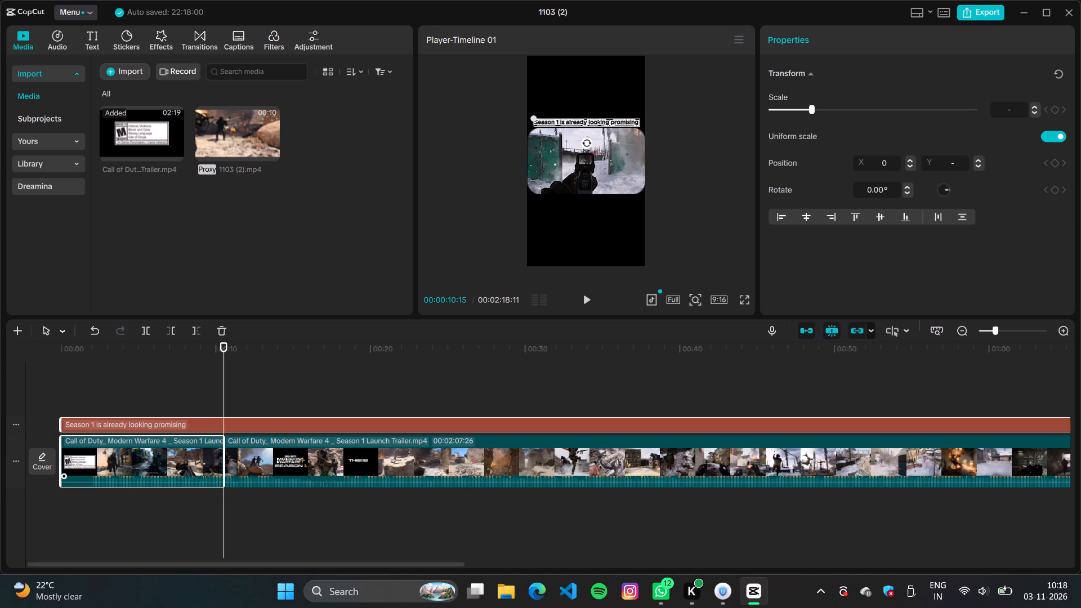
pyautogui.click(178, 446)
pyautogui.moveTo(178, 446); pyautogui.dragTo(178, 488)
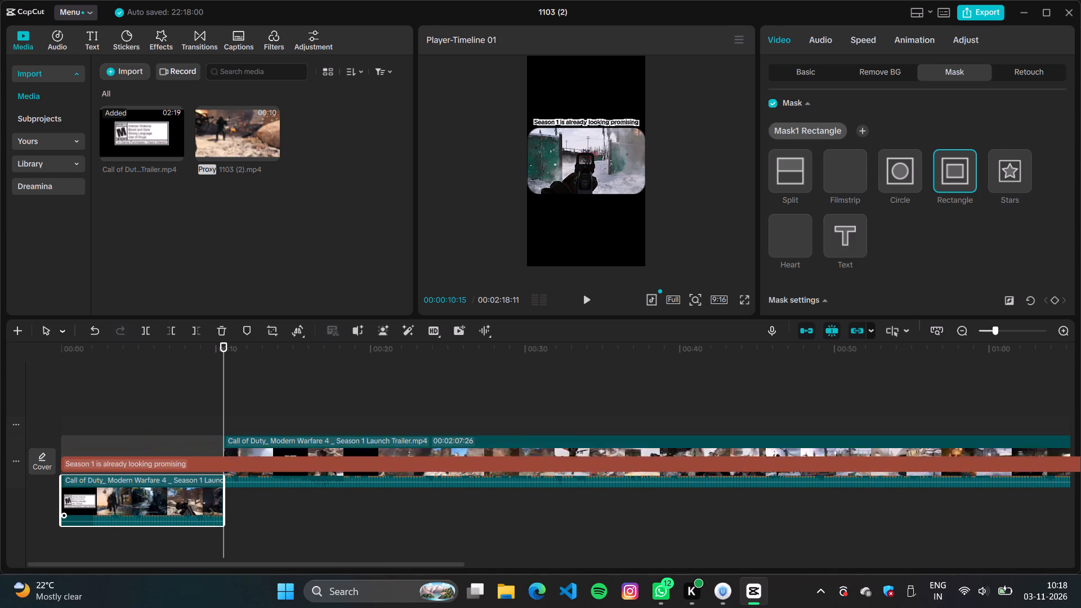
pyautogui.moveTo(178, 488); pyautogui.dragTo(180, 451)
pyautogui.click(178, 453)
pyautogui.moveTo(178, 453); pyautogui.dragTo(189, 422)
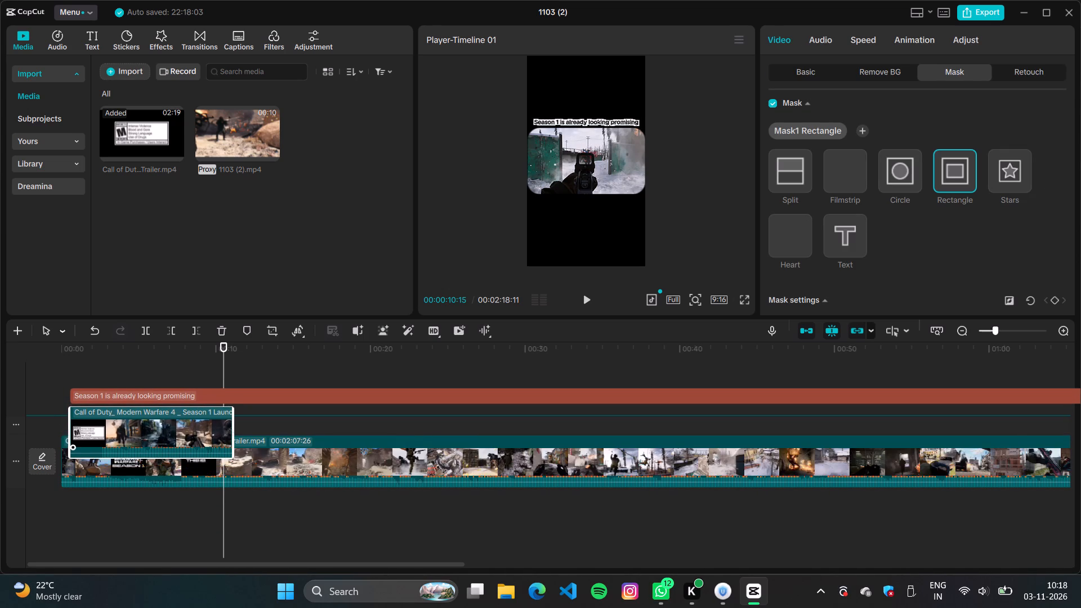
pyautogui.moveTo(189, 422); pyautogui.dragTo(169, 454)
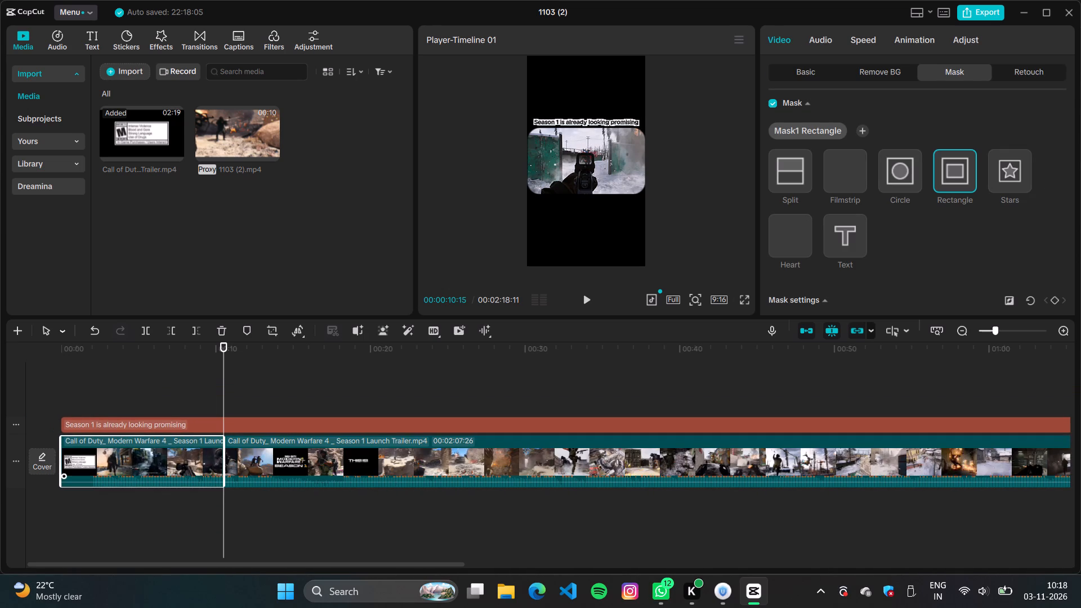
# Trim the start of the "Season 1 is already looking promising" title to the trailer cut at 00:00:10:15.
pyautogui.click(210, 422)
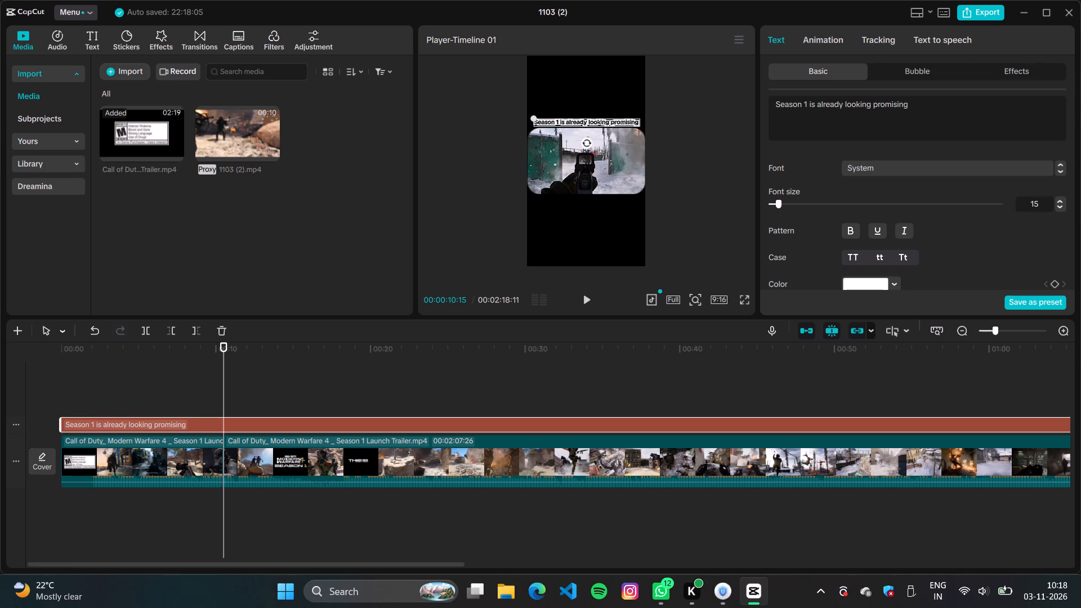
pyautogui.moveTo(61, 424); pyautogui.dragTo(220, 452)
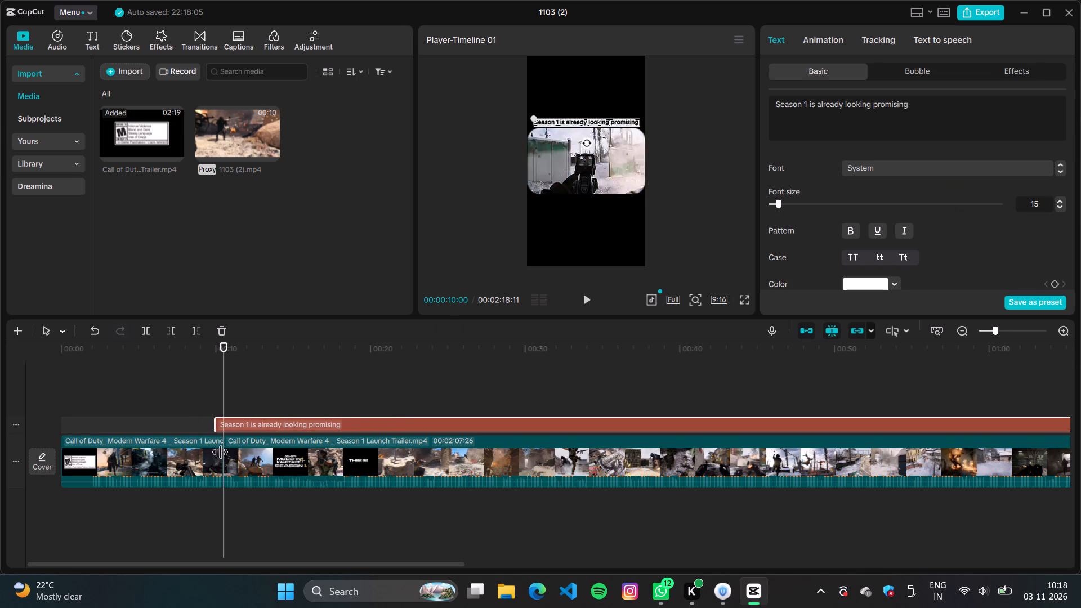
pyautogui.moveTo(220, 452); pyautogui.dragTo(226, 453)
# Move the opening trailer segment onto a track above the title and delete it there.
pyautogui.click(151, 470)
pyautogui.moveTo(151, 470); pyautogui.dragTo(157, 418)
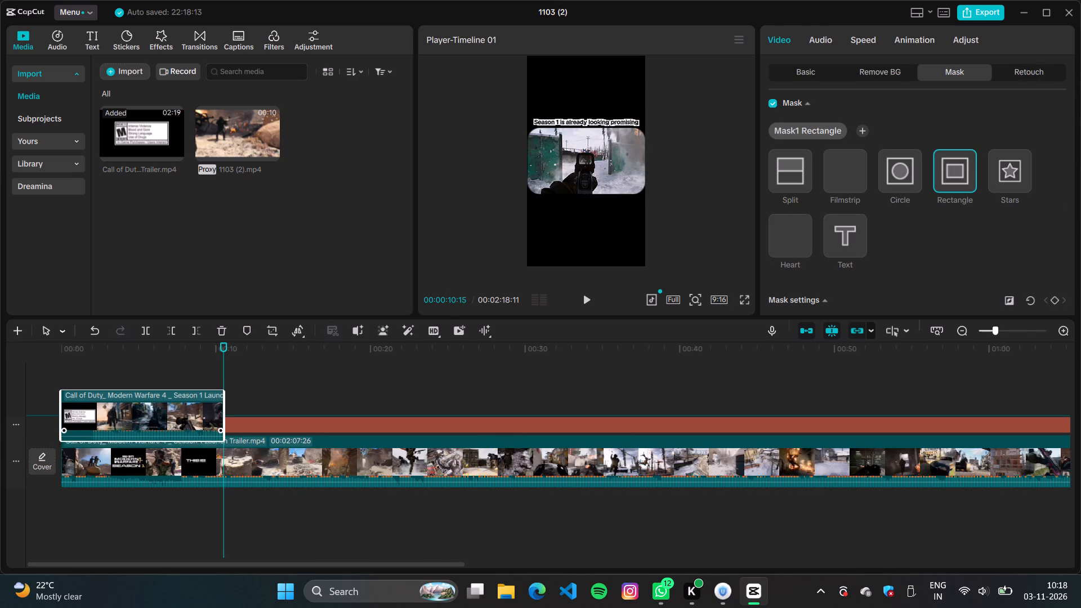
pyautogui.moveTo(157, 418); pyautogui.dragTo(195, 403)
pyautogui.press('BackSpace')
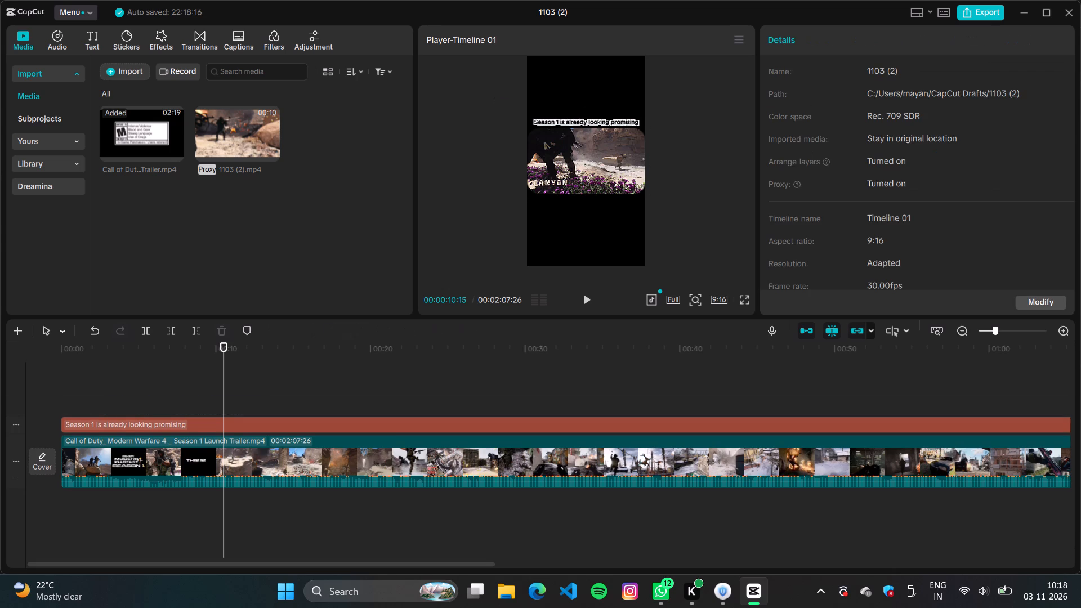
# Play the opening of the remaining trailer clip to check which shot it starts on.
pyautogui.click(69, 386)
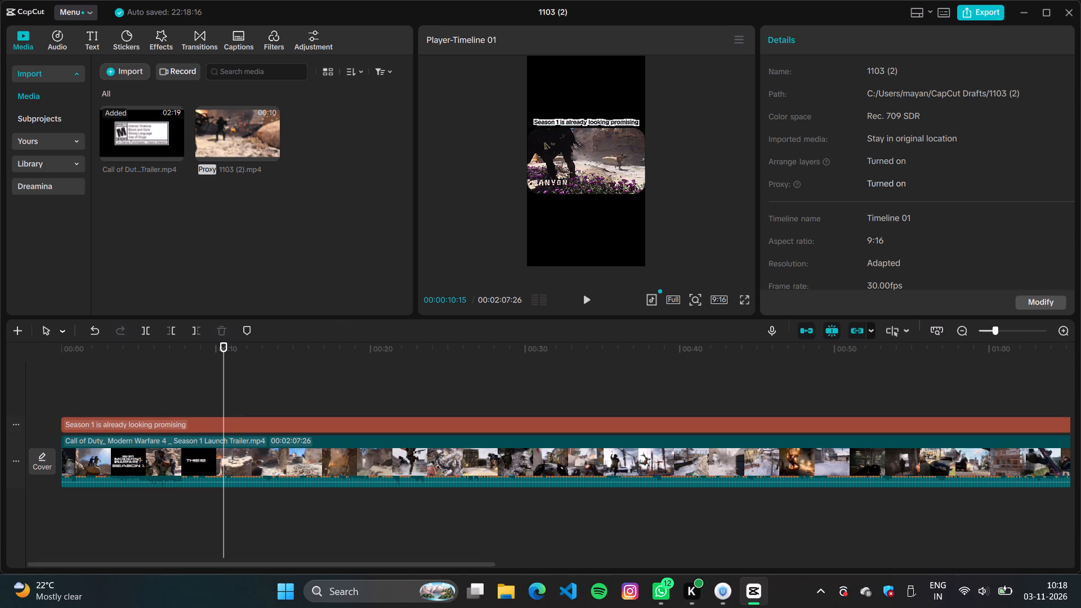
pyautogui.press('space')
pyautogui.click(68, 386)
pyautogui.click(64, 386)
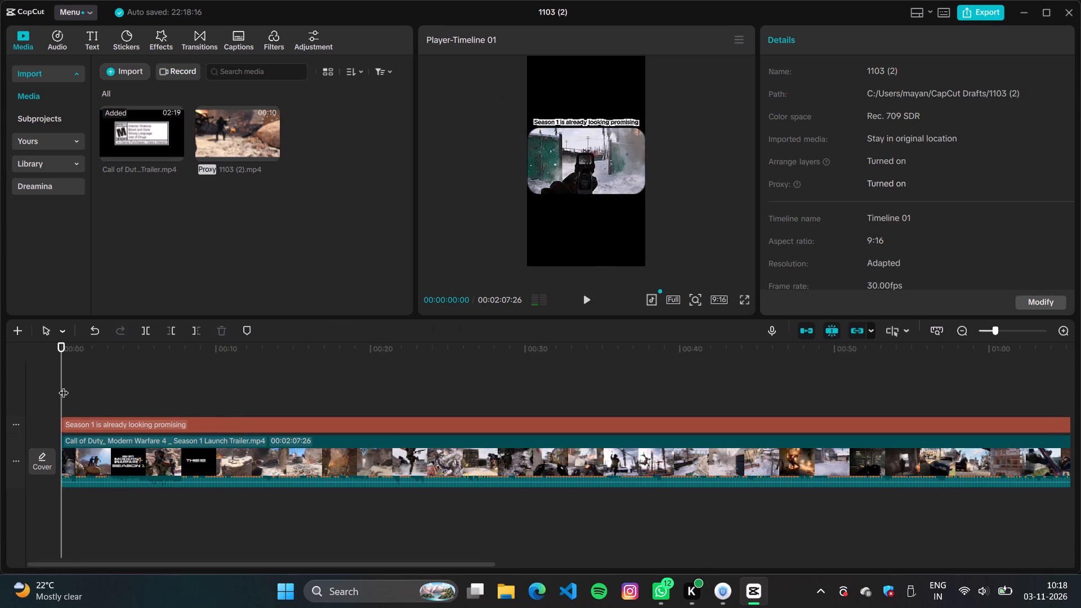
pyautogui.press('space')
pyautogui.press('space')
pyautogui.moveTo(72, 387); pyautogui.dragTo(33, 387)
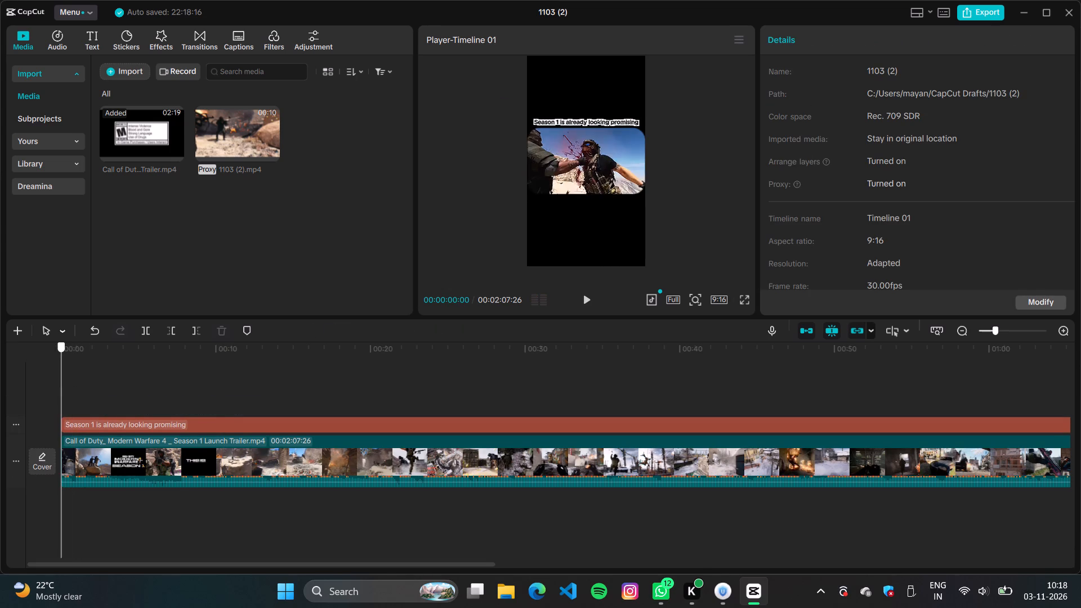
pyautogui.moveTo(33, 387); pyautogui.dragTo(26, 387)
pyautogui.press('space')
pyautogui.press('space')
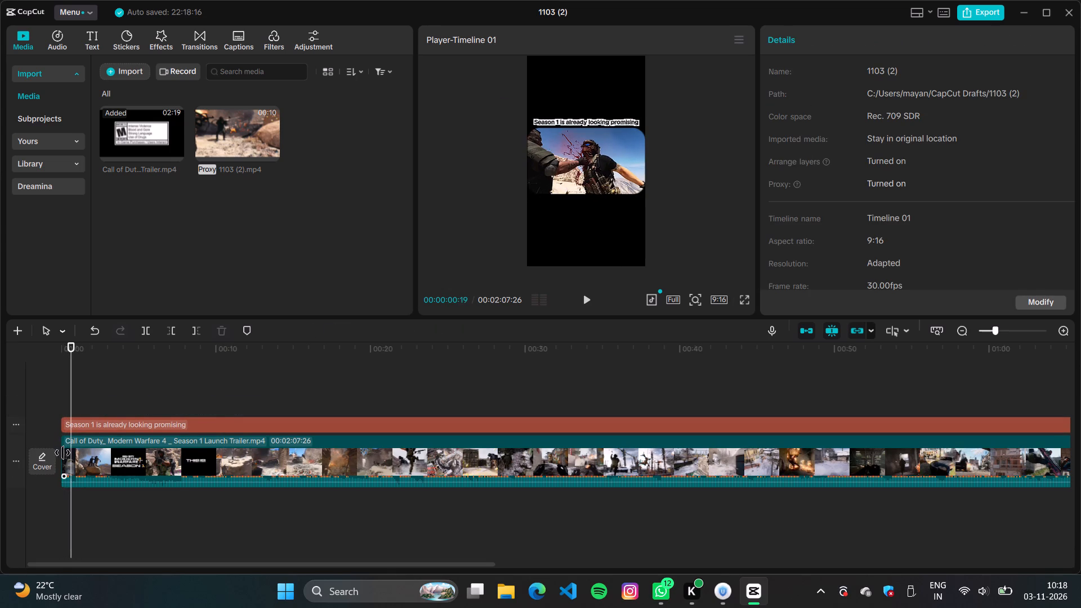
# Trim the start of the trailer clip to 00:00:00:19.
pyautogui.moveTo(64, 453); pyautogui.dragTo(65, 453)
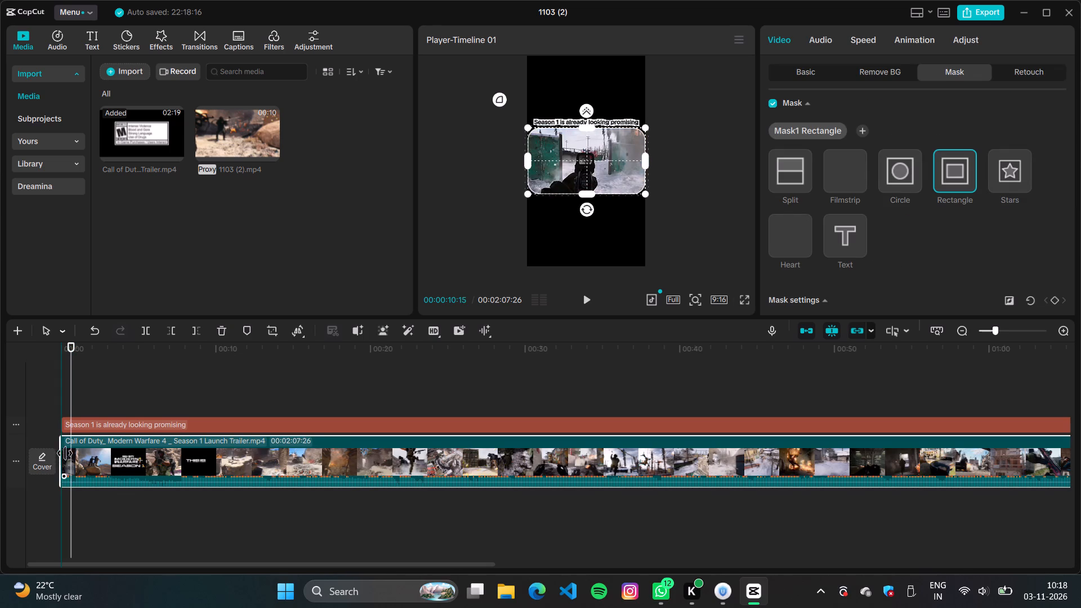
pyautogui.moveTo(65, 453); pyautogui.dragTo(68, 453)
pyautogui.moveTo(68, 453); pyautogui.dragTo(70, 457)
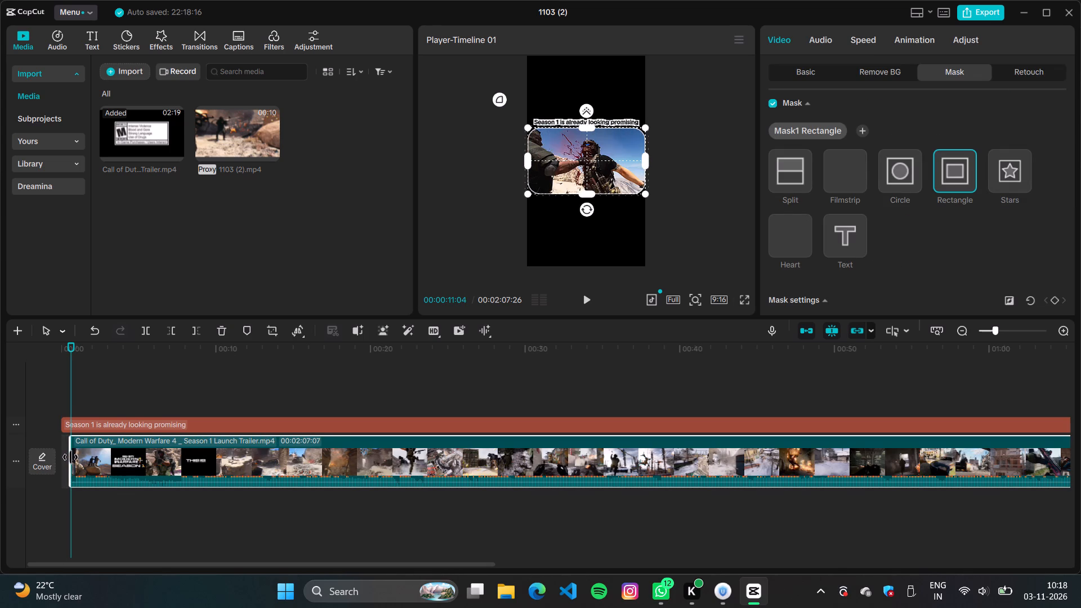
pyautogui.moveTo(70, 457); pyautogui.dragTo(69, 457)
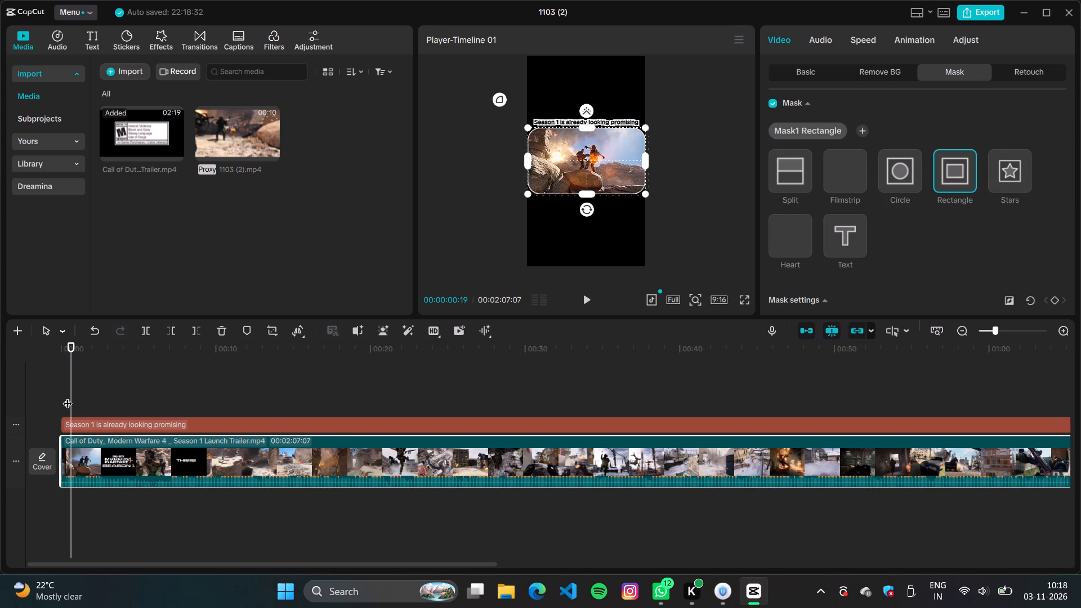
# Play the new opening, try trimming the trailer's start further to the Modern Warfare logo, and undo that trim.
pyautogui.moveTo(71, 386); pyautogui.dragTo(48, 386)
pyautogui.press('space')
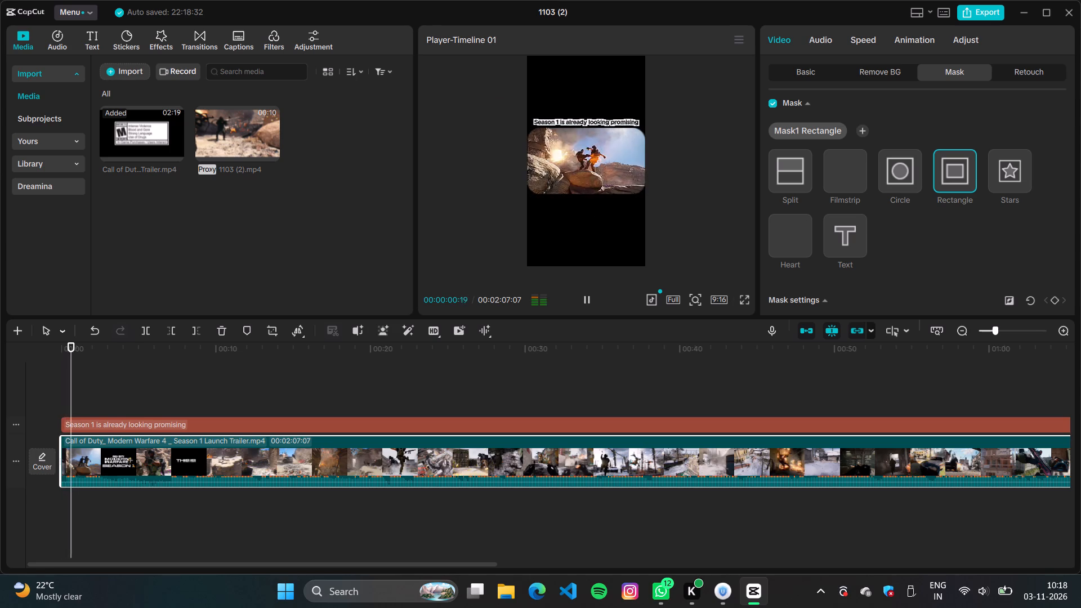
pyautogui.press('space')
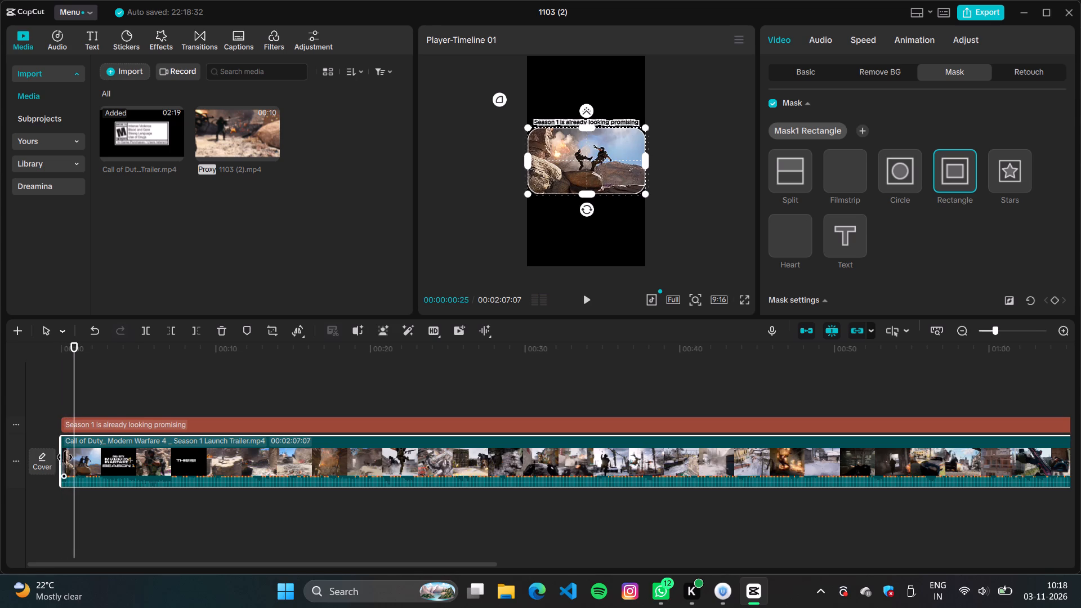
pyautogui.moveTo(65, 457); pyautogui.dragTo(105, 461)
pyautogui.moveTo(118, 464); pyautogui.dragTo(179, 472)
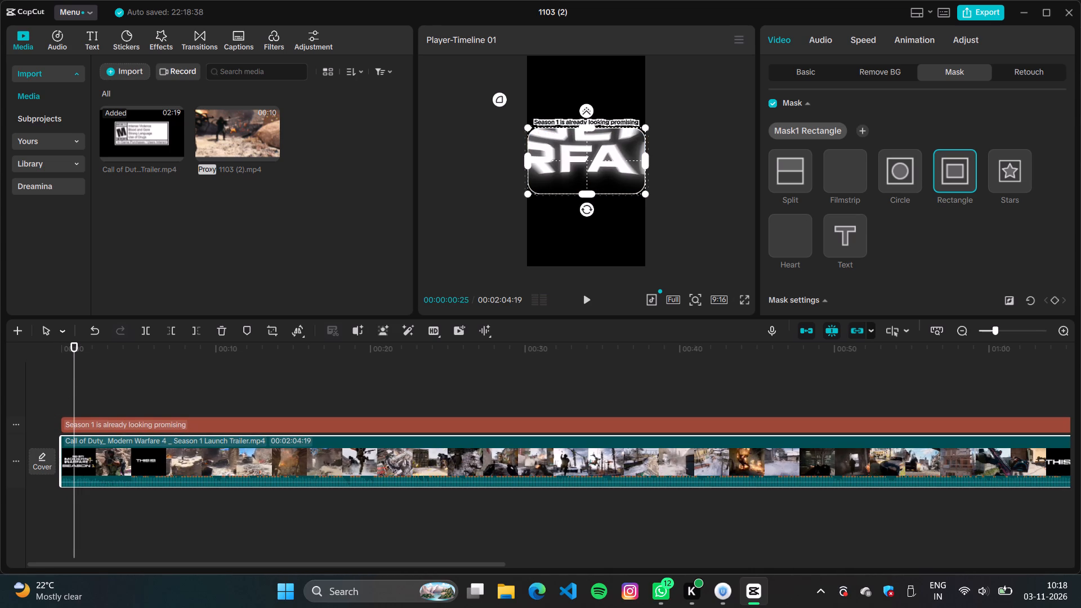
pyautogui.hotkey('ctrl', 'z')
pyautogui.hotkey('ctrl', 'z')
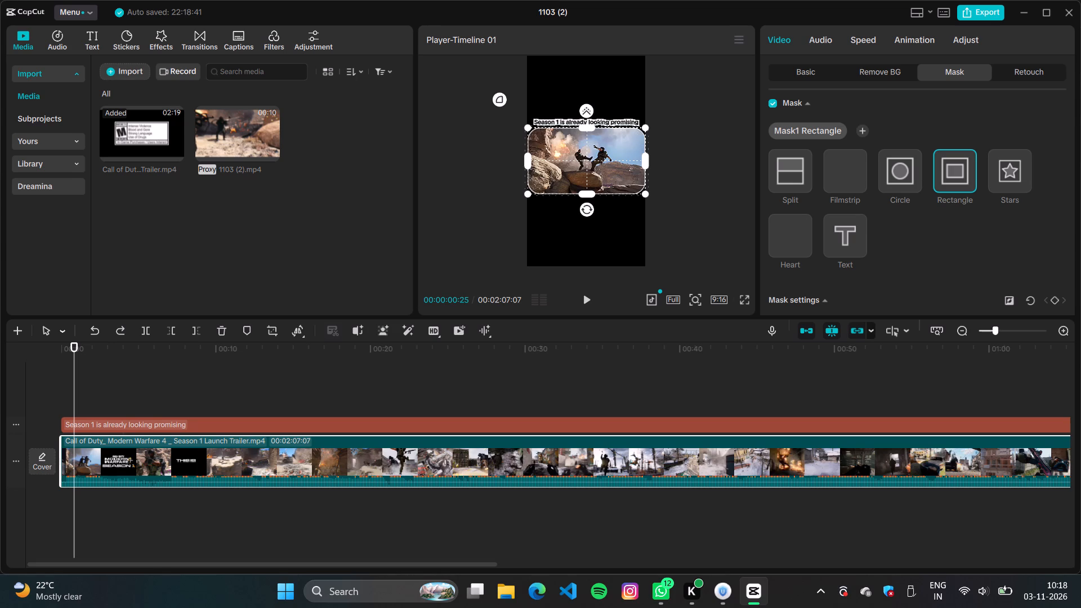
# Play and step back through the first second of the trimmed trailer to examine its starting shot.
pyautogui.click(60, 390)
pyautogui.click(63, 392)
pyautogui.press('space')
pyautogui.press('space')
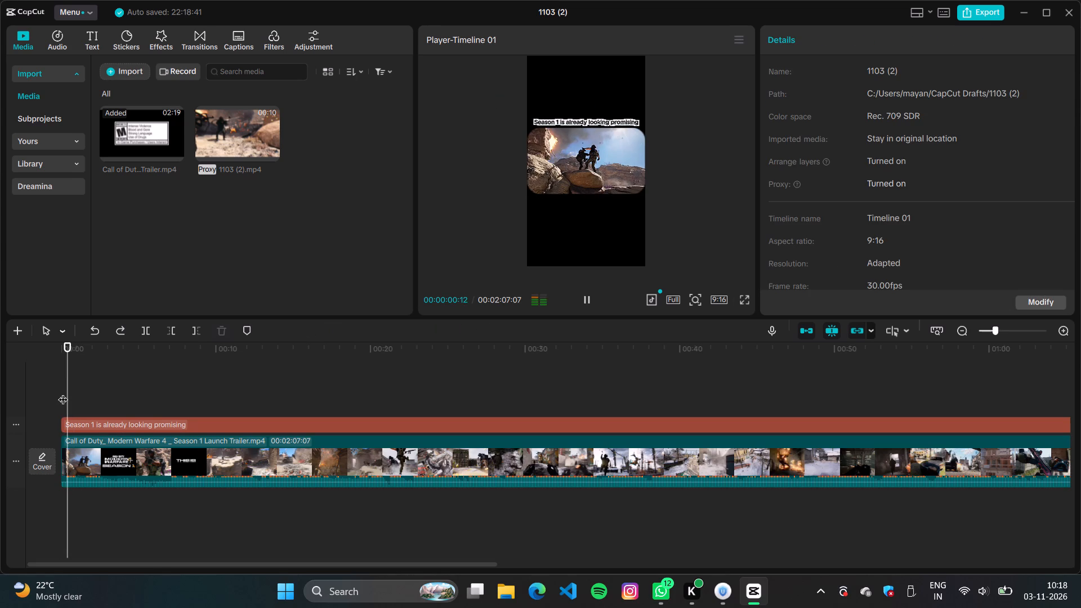
pyautogui.press('Left')
pyautogui.press('Left')
pyautogui.press('Left')
pyautogui.press('Left')
pyautogui.press('Left')
pyautogui.press('Left')
pyautogui.press('Left')
pyautogui.press('Left')
pyautogui.press('Left')
pyautogui.press('Left')
pyautogui.press('Left')
pyautogui.press('Left')
pyautogui.press('Left')
pyautogui.press('Left')
pyautogui.press('Left')
pyautogui.press('Left')
pyautogui.press('Left')
pyautogui.press('Left')
pyautogui.press('Left')
pyautogui.press('Left')
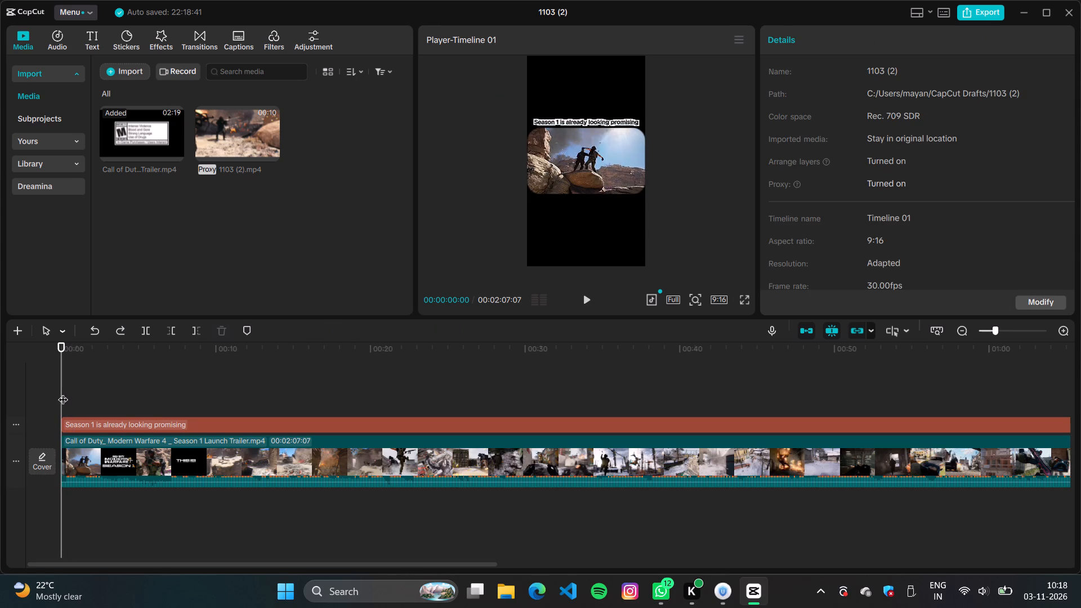
pyautogui.press('space')
pyautogui.press('space')
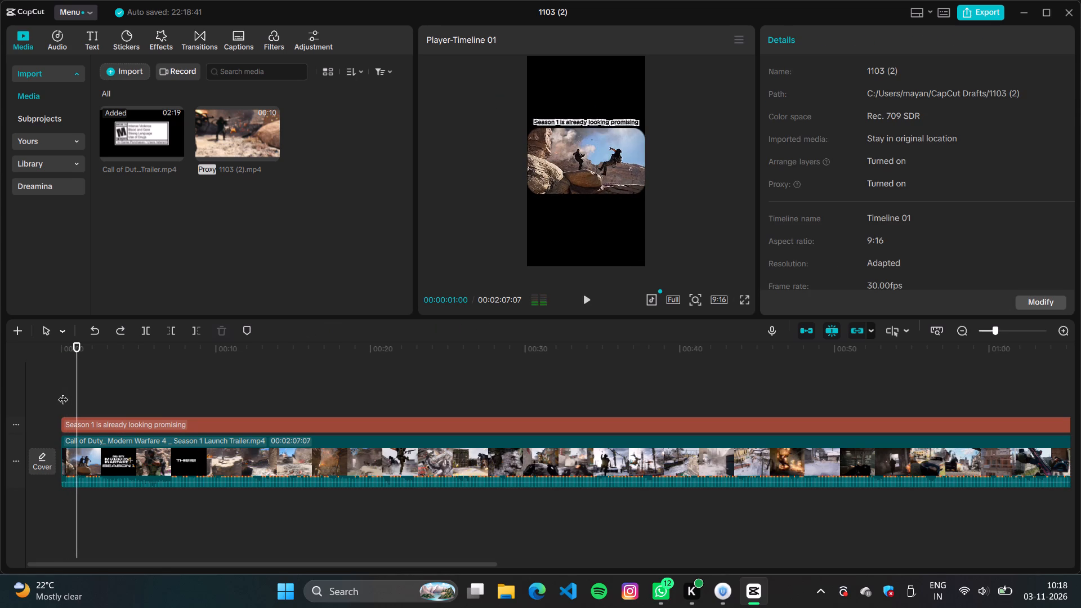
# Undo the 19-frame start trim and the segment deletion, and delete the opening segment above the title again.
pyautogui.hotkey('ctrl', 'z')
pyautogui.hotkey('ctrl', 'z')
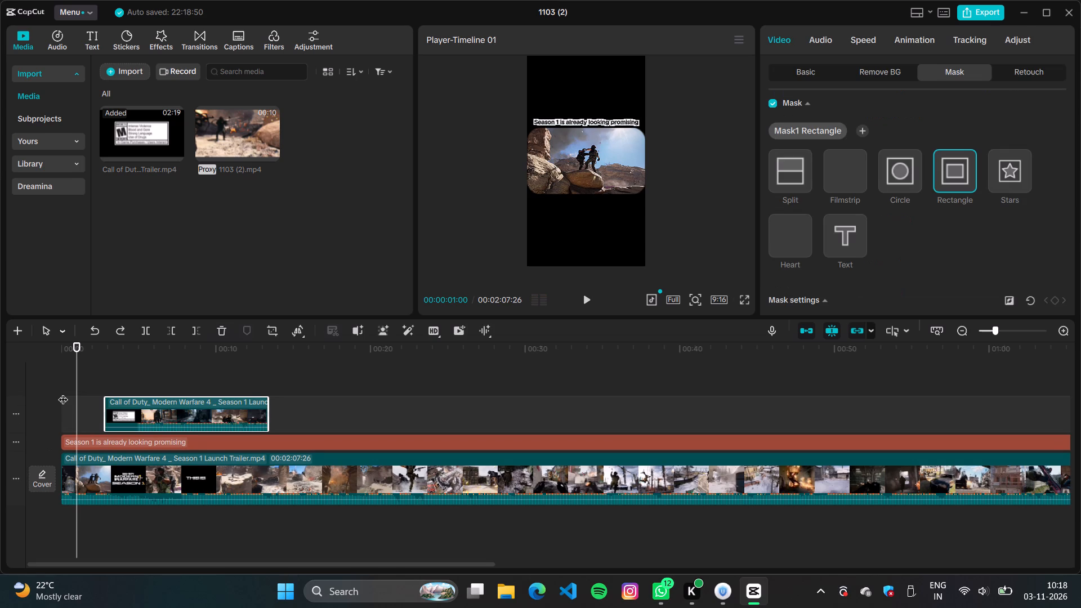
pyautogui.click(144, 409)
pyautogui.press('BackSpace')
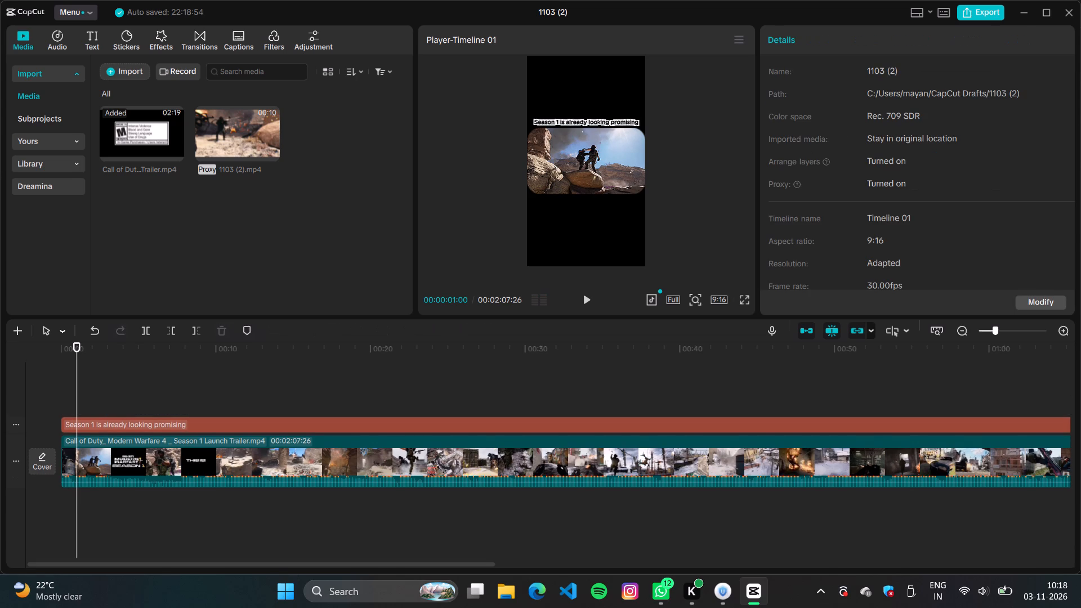
# Replay the start of the trailer clip to look for leftover frames of the snow gunfight shot.
pyautogui.moveTo(141, 409); pyautogui.dragTo(65, 410)
pyautogui.click(65, 408)
pyautogui.press('space')
pyautogui.press('space')
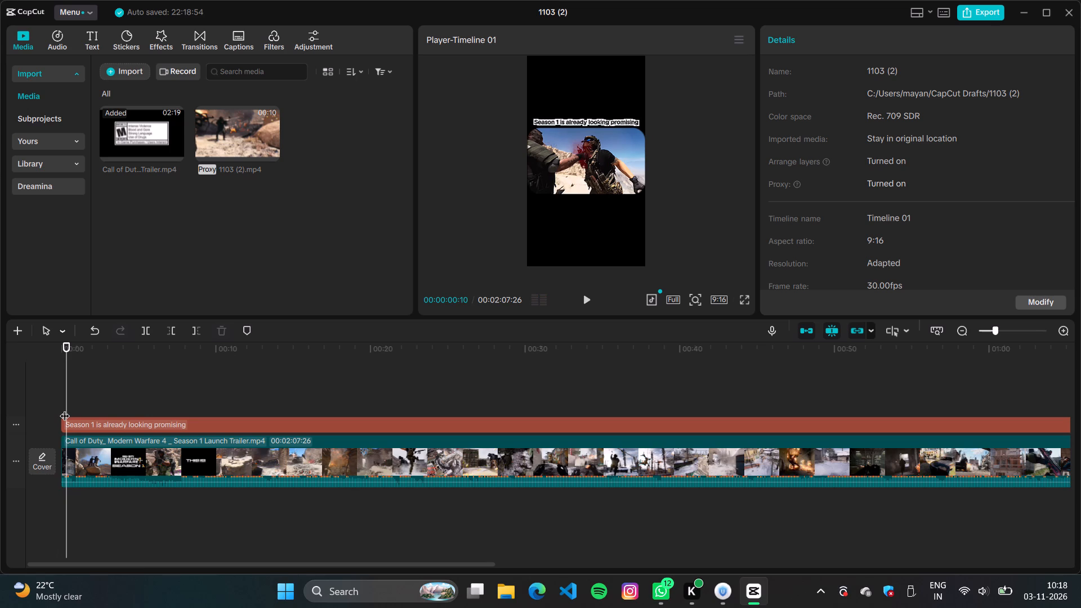
# Split the trailer clip at 00:00:00:01, right after the leftover snow gunfight frame.
pyautogui.keyDown('ctrl'); pyautogui.scroll(9, 123, 417); pyautogui.keyUp('ctrl')
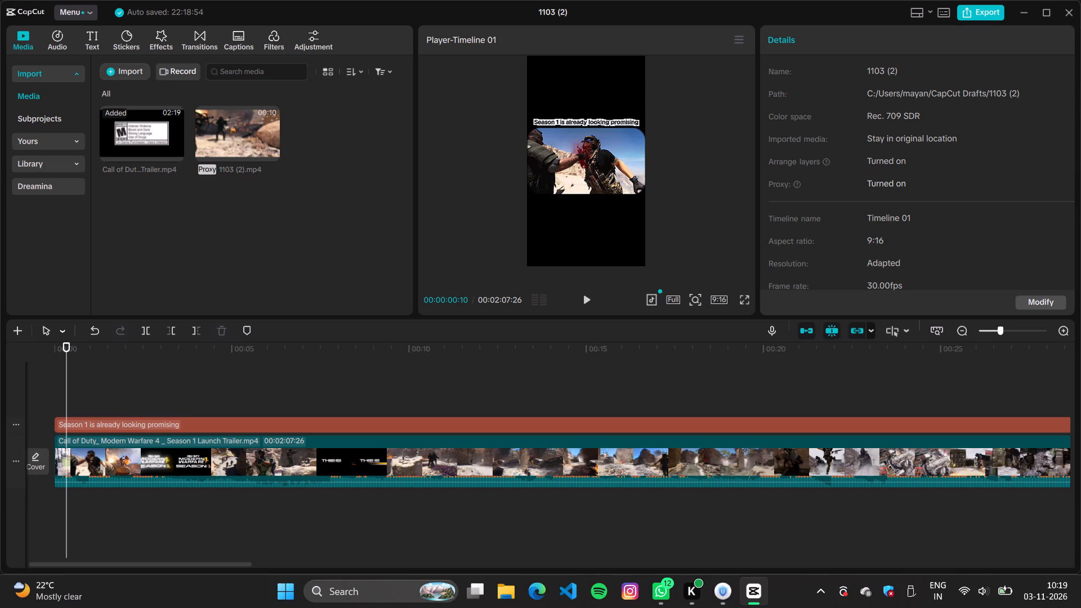
pyautogui.moveTo(65, 390); pyautogui.dragTo(50, 390)
pyautogui.press('Right')
pyautogui.press('Right')
pyautogui.press('Right')
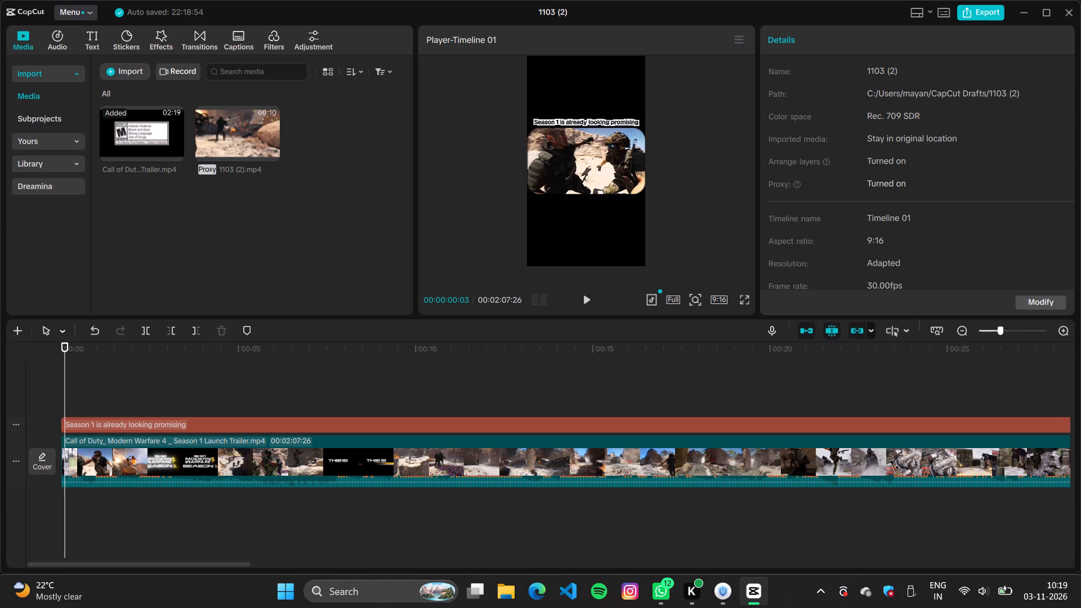
pyautogui.press('Left')
pyautogui.press('Left')
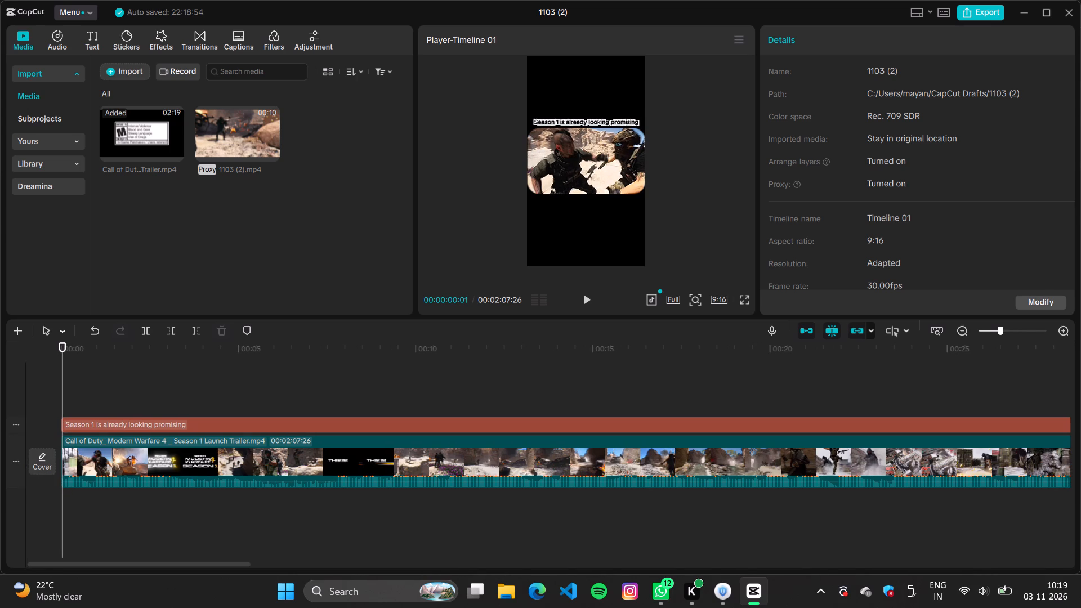
pyautogui.keyDown('ctrl'); pyautogui.scroll(12, 50, 390); pyautogui.keyUp('ctrl')
pyautogui.keyDown('ctrl'); pyautogui.scroll(11, 76, 405); pyautogui.keyUp('ctrl')
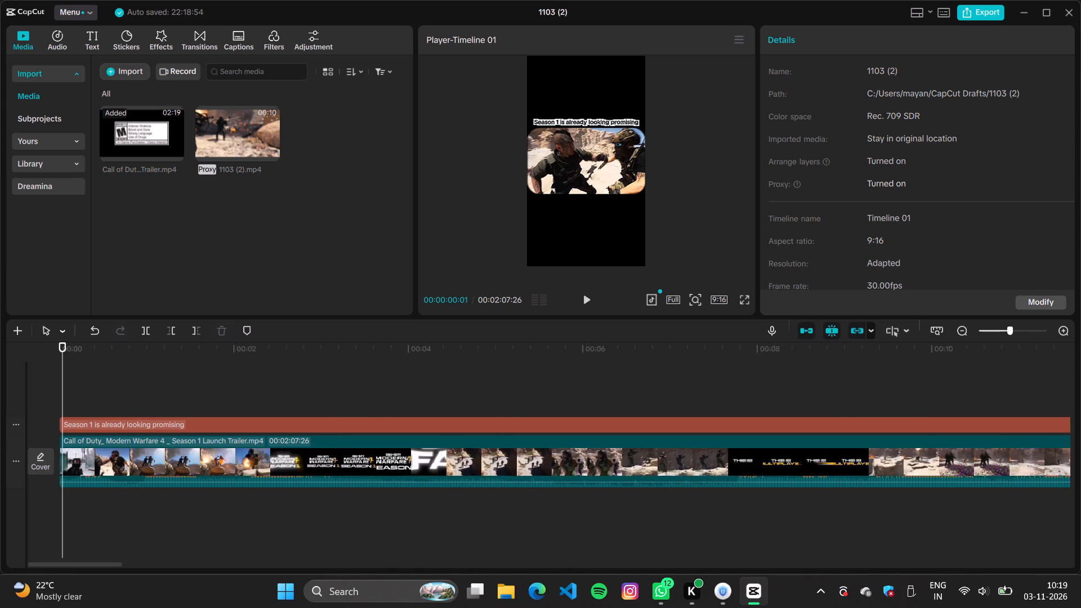
pyautogui.keyDown('ctrl'); pyautogui.scroll(20, 76, 405); pyautogui.keyUp('ctrl')
pyautogui.keyDown('ctrl'); pyautogui.scroll(3, 76, 405); pyautogui.keyUp('ctrl')
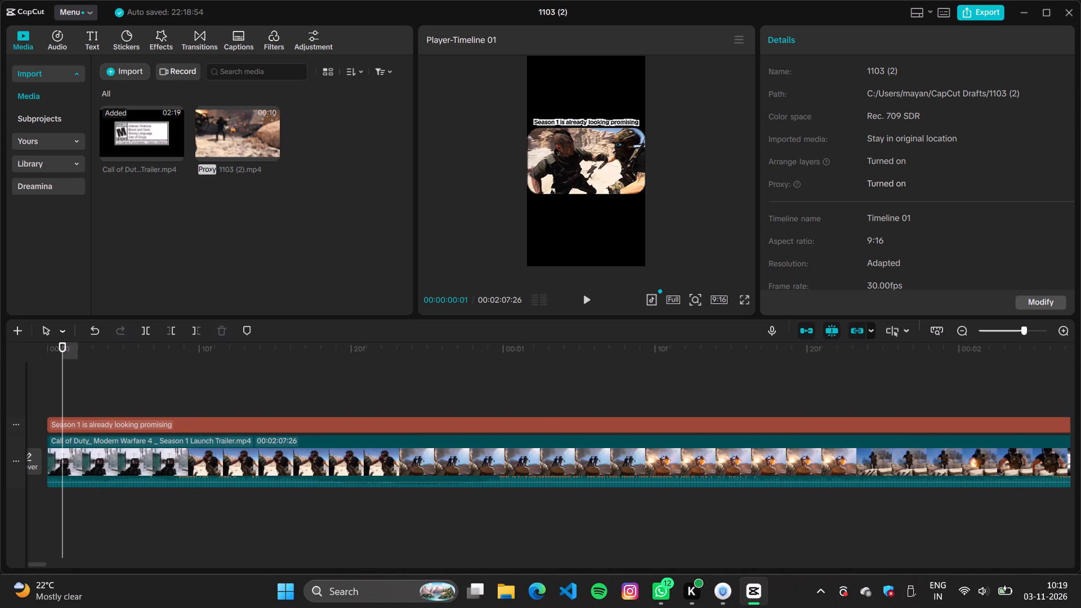
pyautogui.click(55, 462)
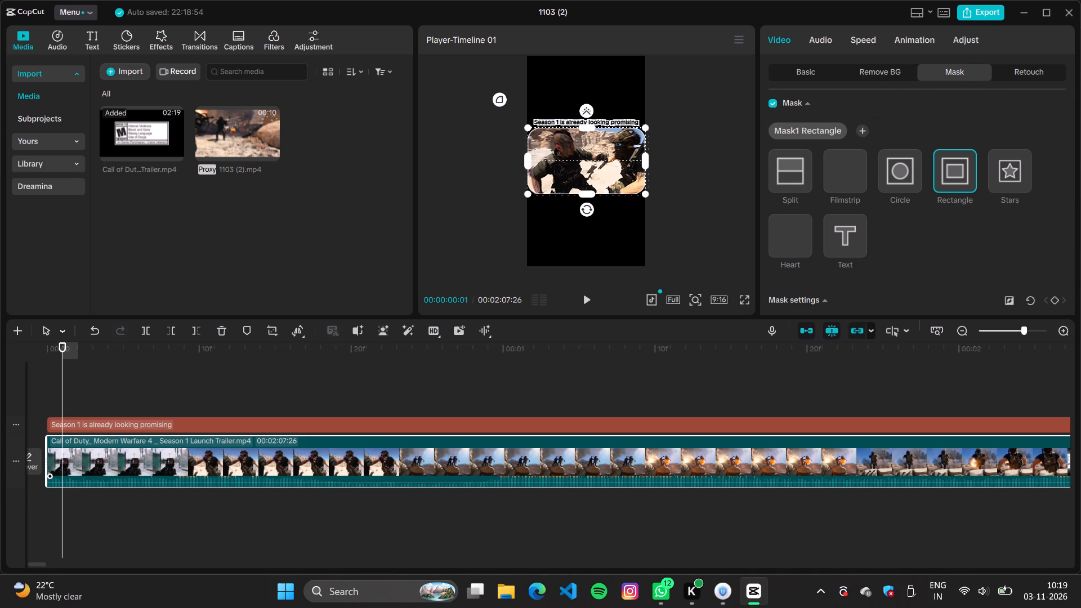
pyautogui.hotkey('ctrl', 'b')
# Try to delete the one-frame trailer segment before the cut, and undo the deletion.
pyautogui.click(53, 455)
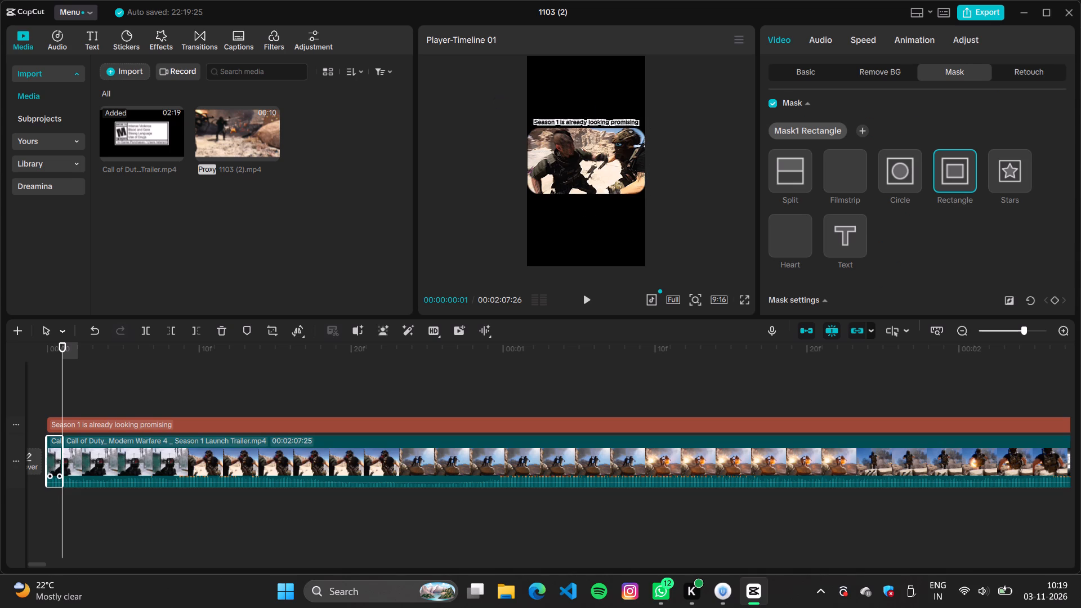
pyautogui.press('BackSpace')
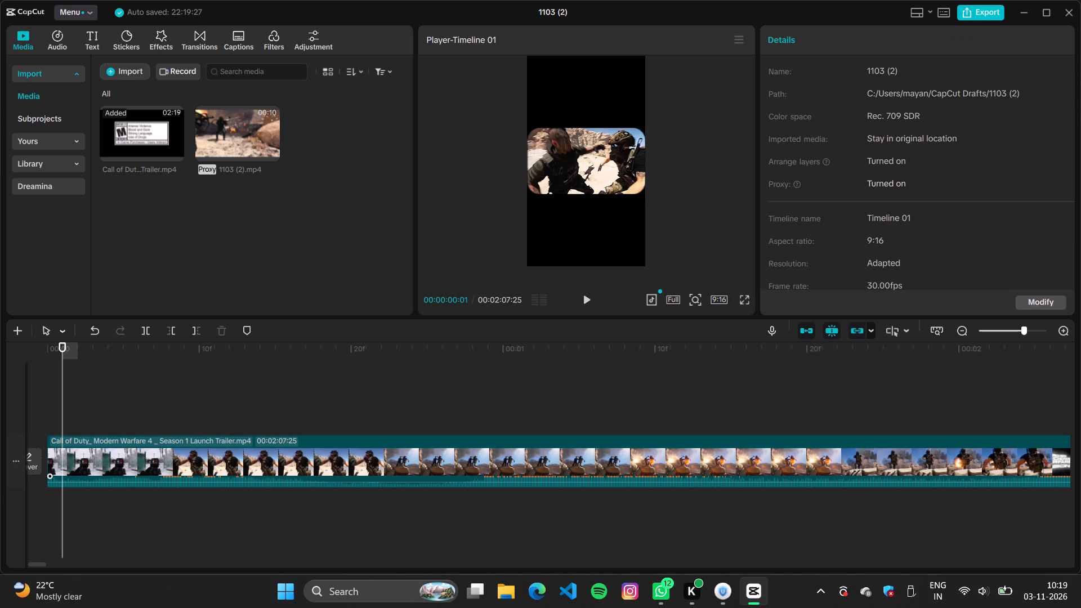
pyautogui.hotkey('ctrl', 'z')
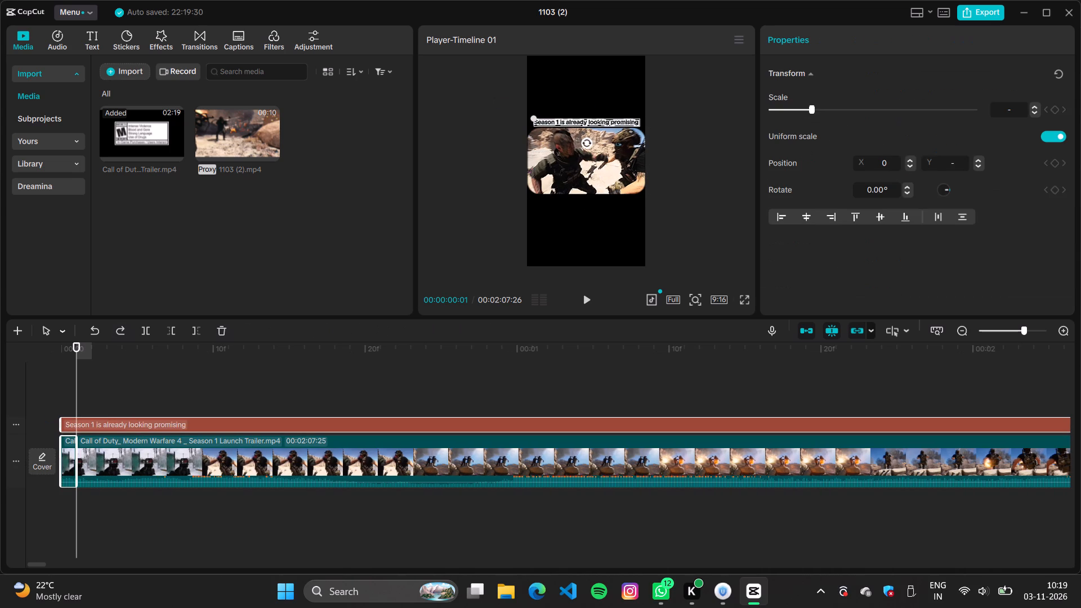
# Delete the one-frame trailer segment with the leftover snow gunfight frame before the cut at 00:00:00:01.
pyautogui.click(53, 455)
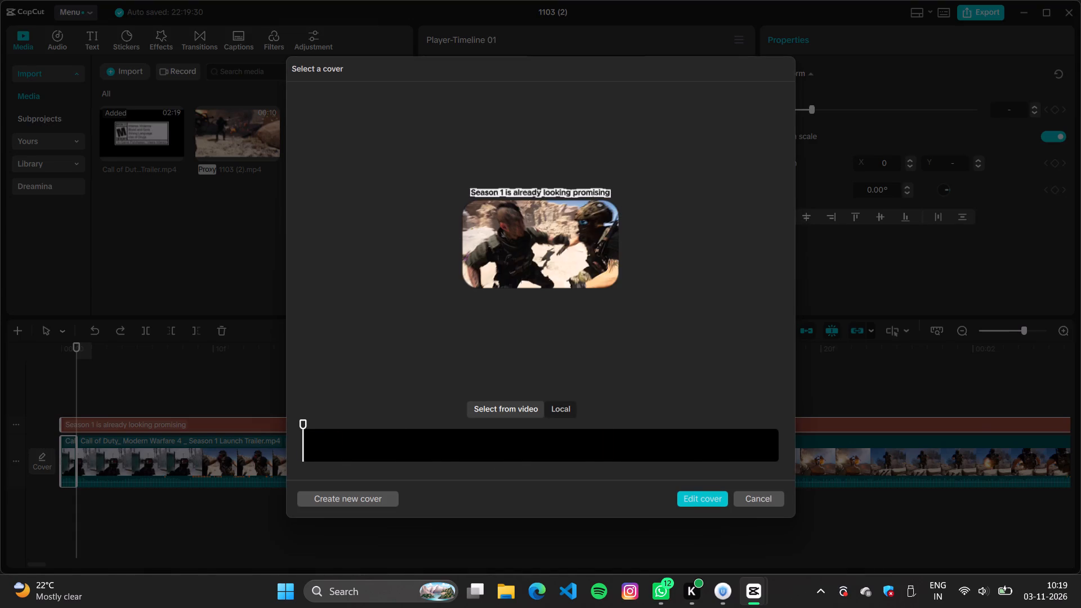
pyautogui.click(771, 499)
pyautogui.click(182, 421)
pyautogui.click(176, 446)
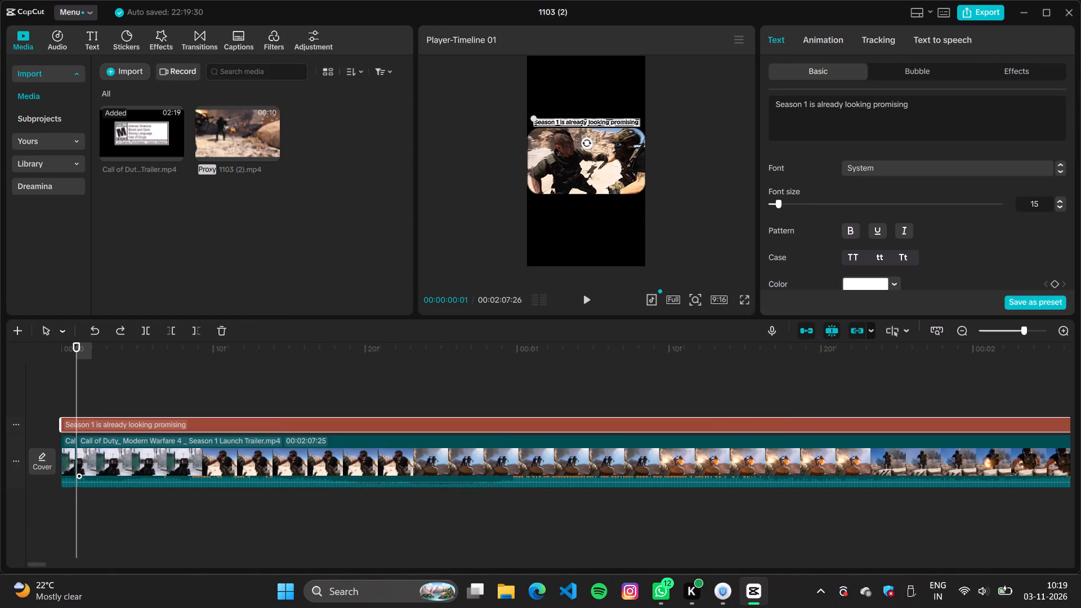
pyautogui.click(66, 460)
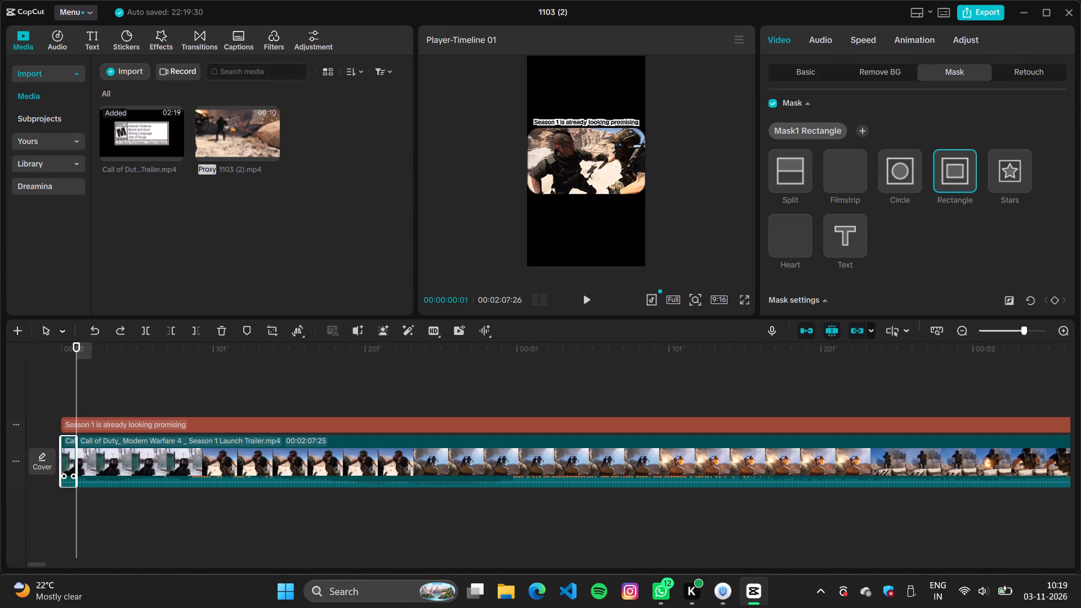
pyautogui.moveTo(65, 424); pyautogui.dragTo(72, 424)
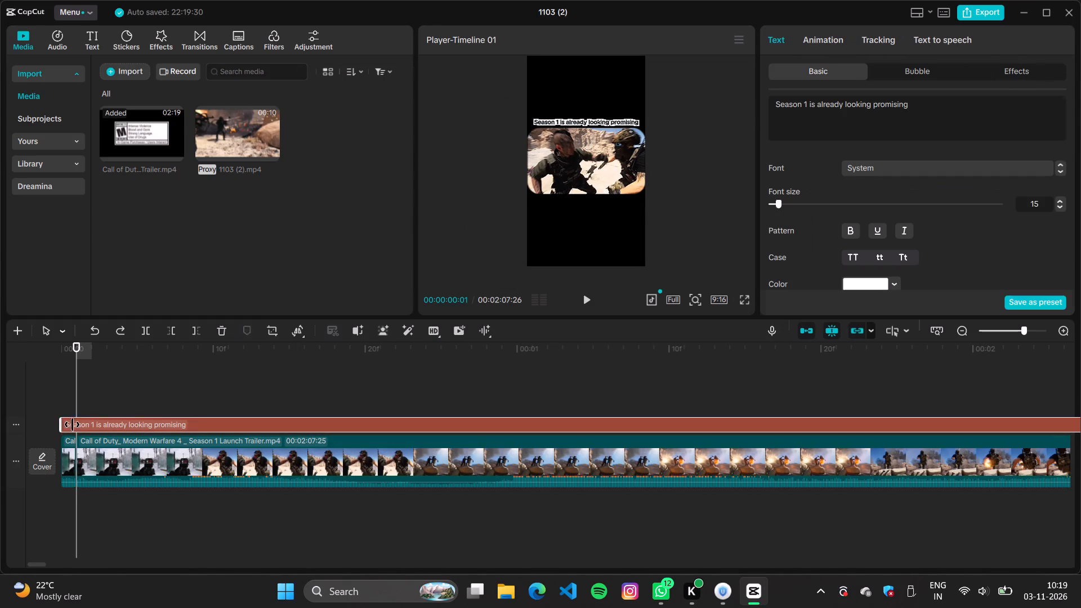
pyautogui.moveTo(72, 424); pyautogui.dragTo(79, 425)
pyautogui.click(74, 450)
pyautogui.moveTo(68, 456); pyautogui.dragTo(101, 377)
pyautogui.press('BackSpace')
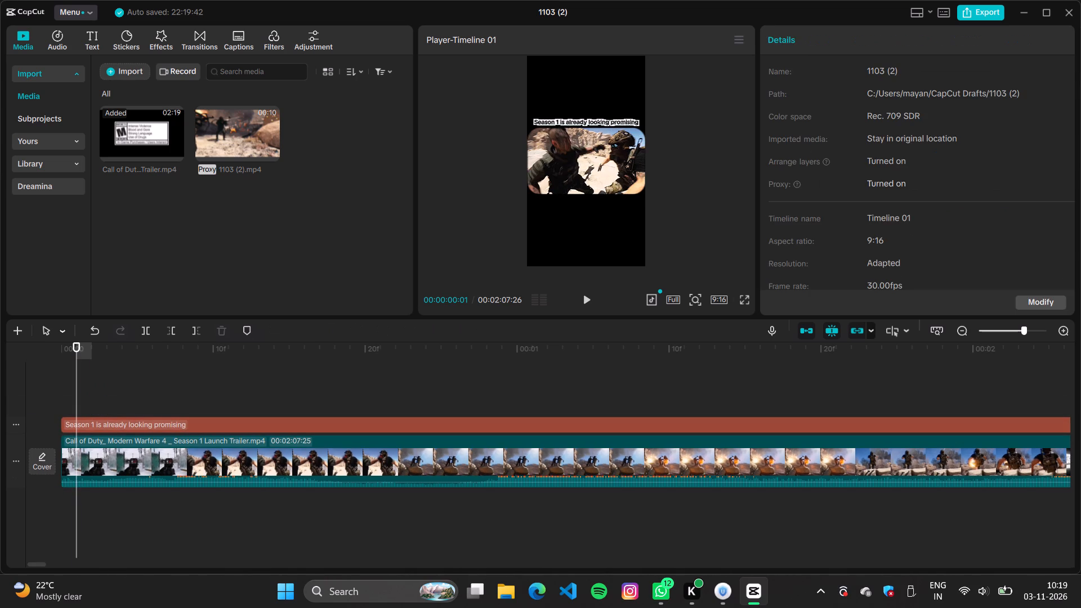
# Play the shortened trailer from its opening fight through the Modern Warfare Season 1 logo card into the canyon shot to check it.
pyautogui.press('space')
pyautogui.press('space')
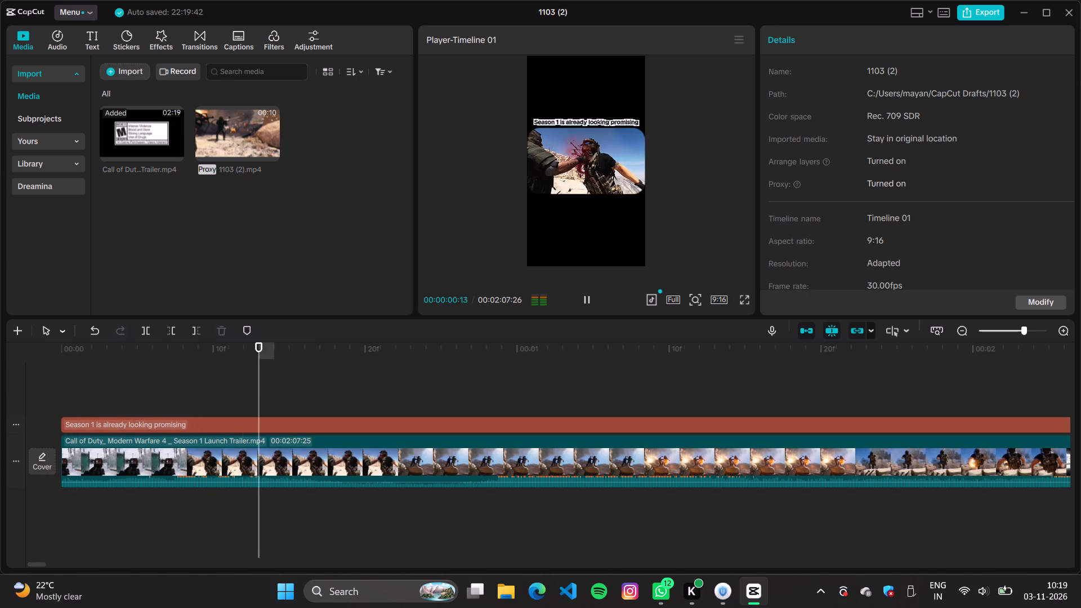
pyautogui.press('space')
pyautogui.press('space')
pyautogui.press('space')
pyautogui.scroll(-7, 100, 379)
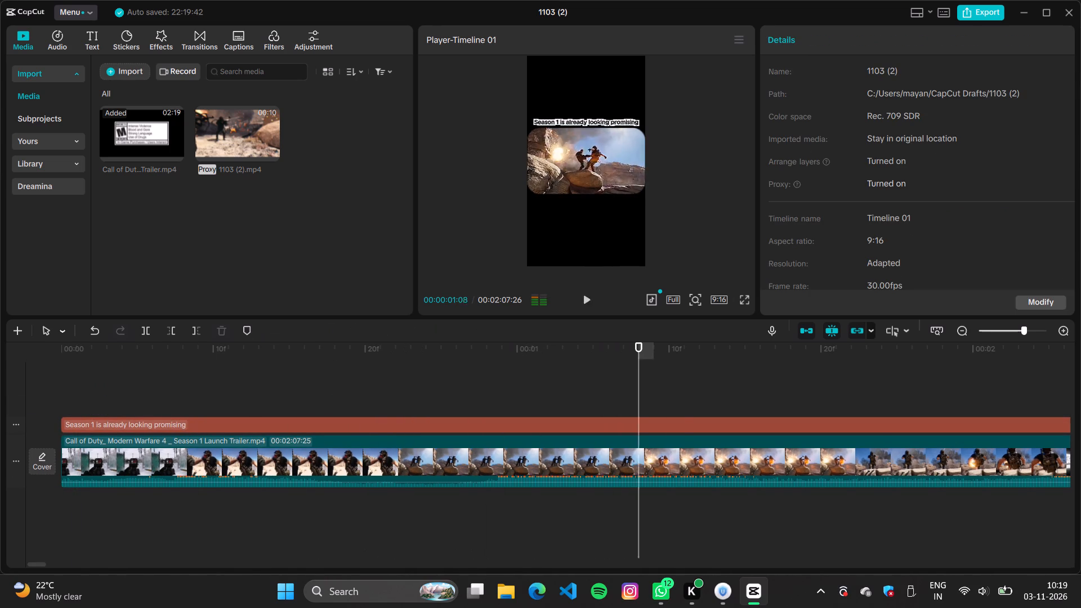
pyautogui.keyDown('ctrl'); pyautogui.scroll(-14, 184, 429); pyautogui.keyUp('ctrl')
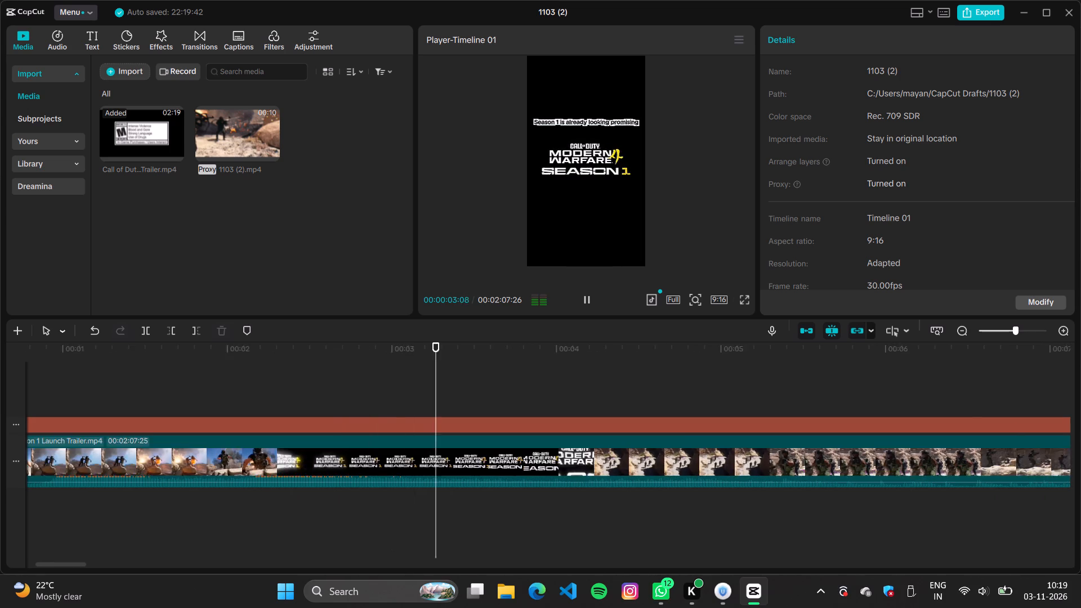
pyautogui.keyDown('ctrl'); pyautogui.scroll(-8, 184, 431); pyautogui.keyUp('ctrl')
pyautogui.click(493, 411)
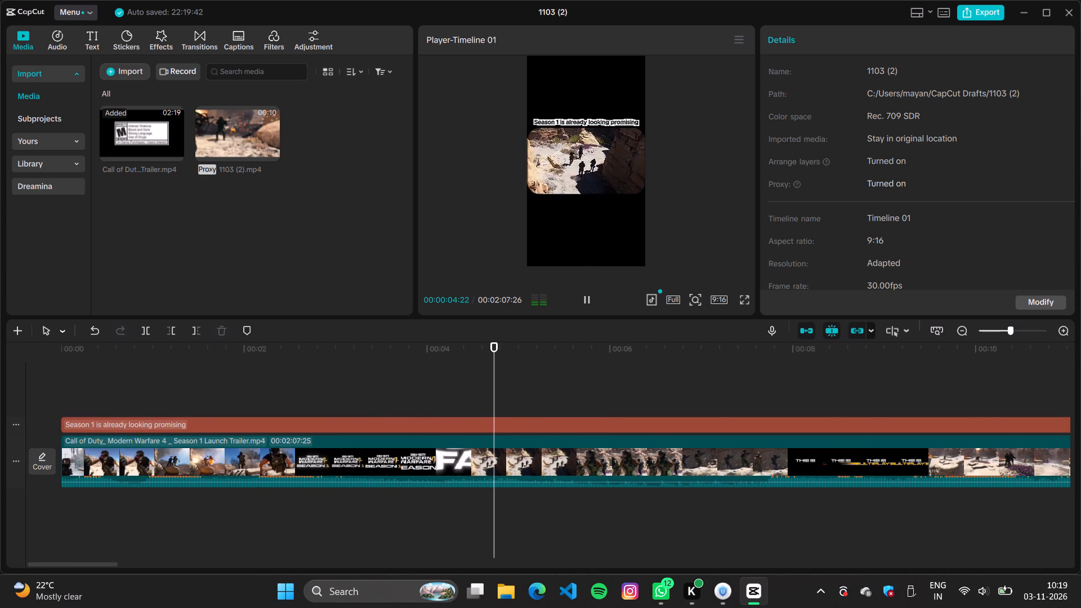
pyautogui.moveTo(458, 397); pyautogui.dragTo(0, 388)
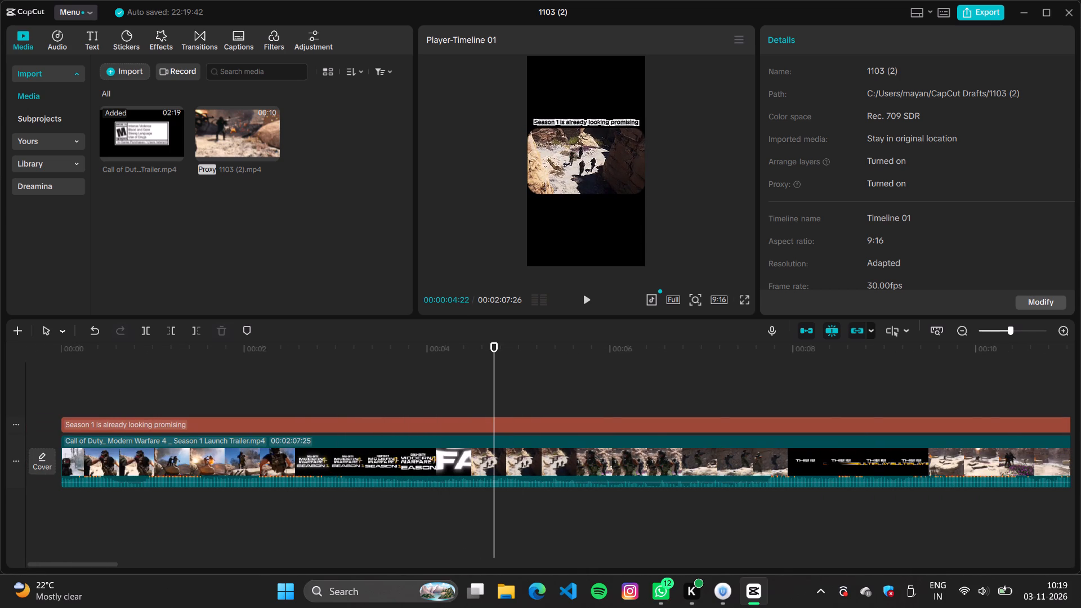
# Replay the opening fight from near the start of the timeline to check for remaining unwanted frames.
pyautogui.click(110, 376)
pyautogui.click(84, 370)
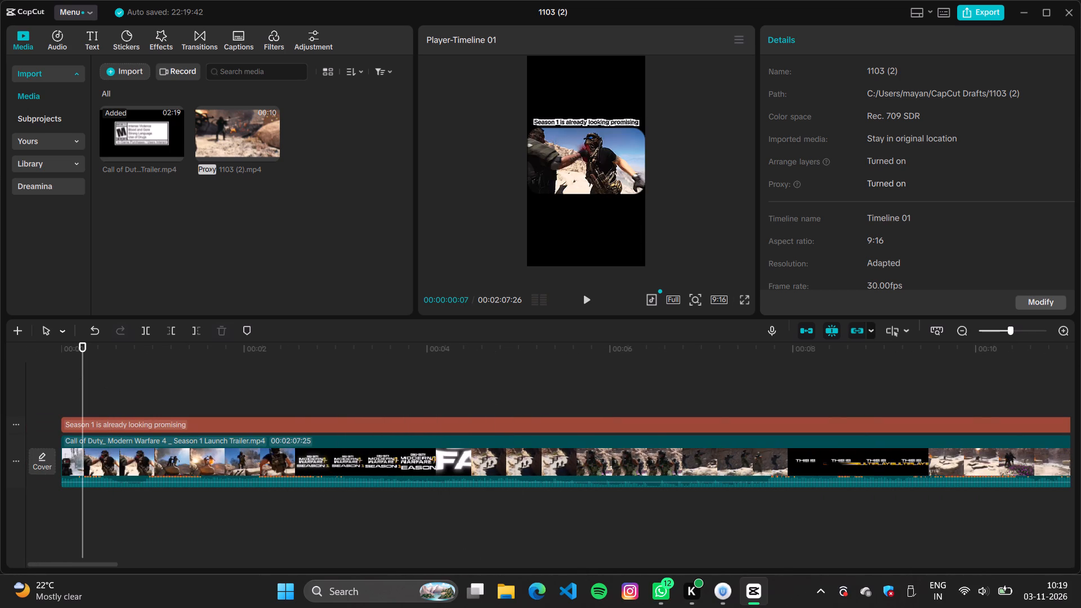
pyautogui.press('space')
pyautogui.press('space')
pyautogui.press('space')
pyautogui.press('space')
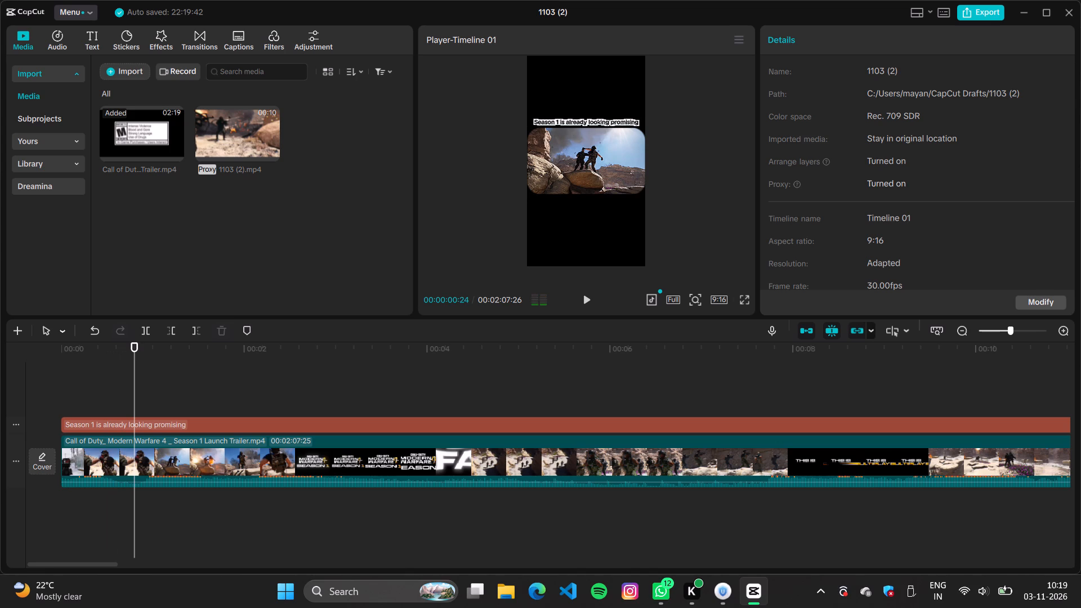
# Step frame by frame through the trailer clip's rocky cliff shots to locate where the Season 1 logo card begins.
pyautogui.click(135, 457)
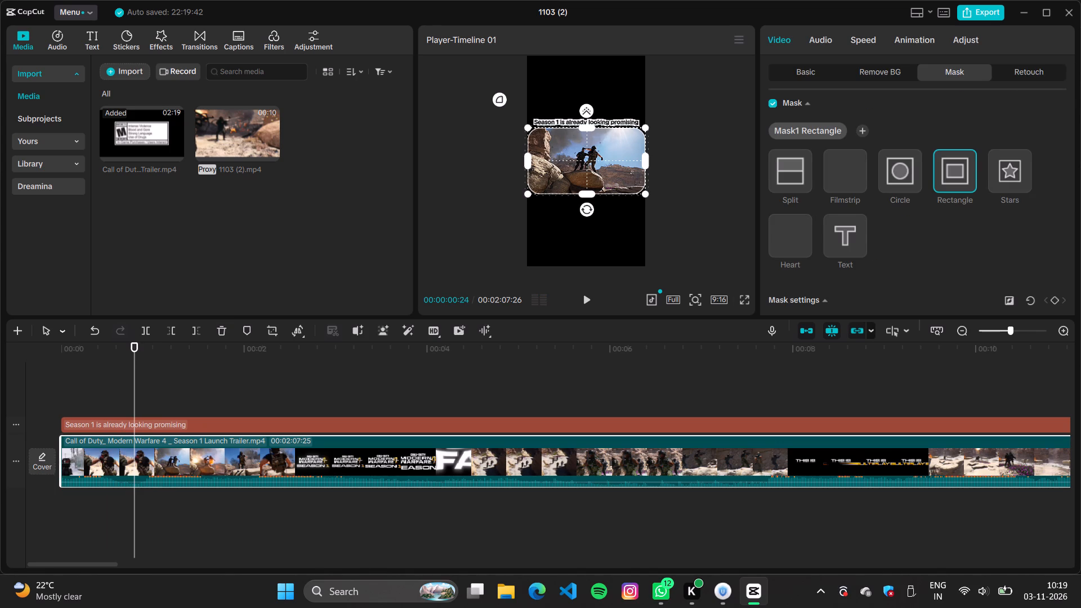
pyautogui.press('space')
pyautogui.press('space')
pyautogui.press('Left')
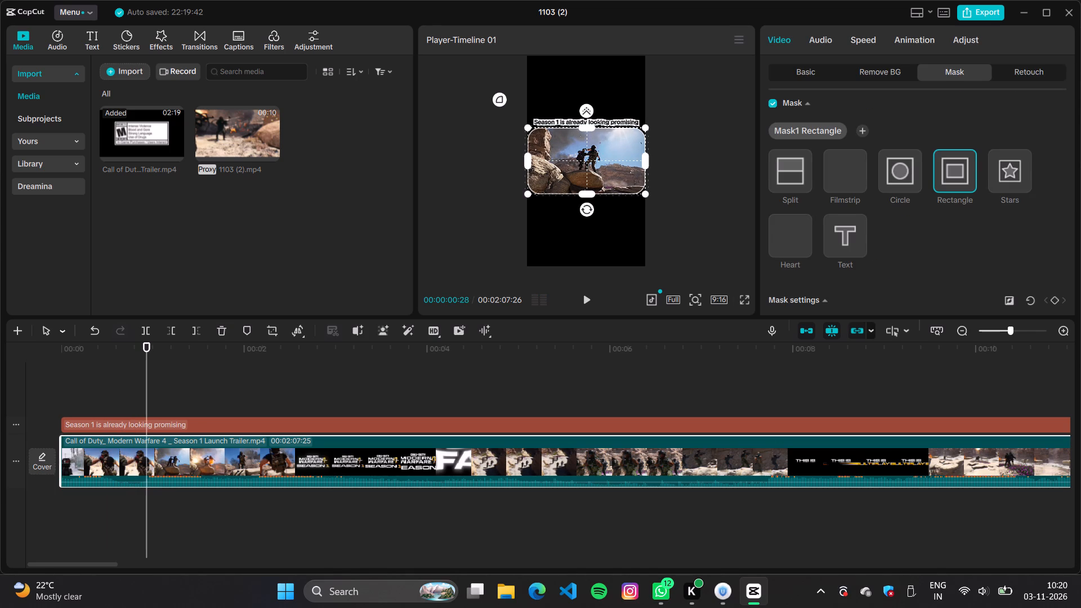
pyautogui.press('Right')
pyautogui.press('Right')
pyautogui.press('Right')
pyautogui.press('Right')
pyautogui.press('Right')
pyautogui.press('Right')
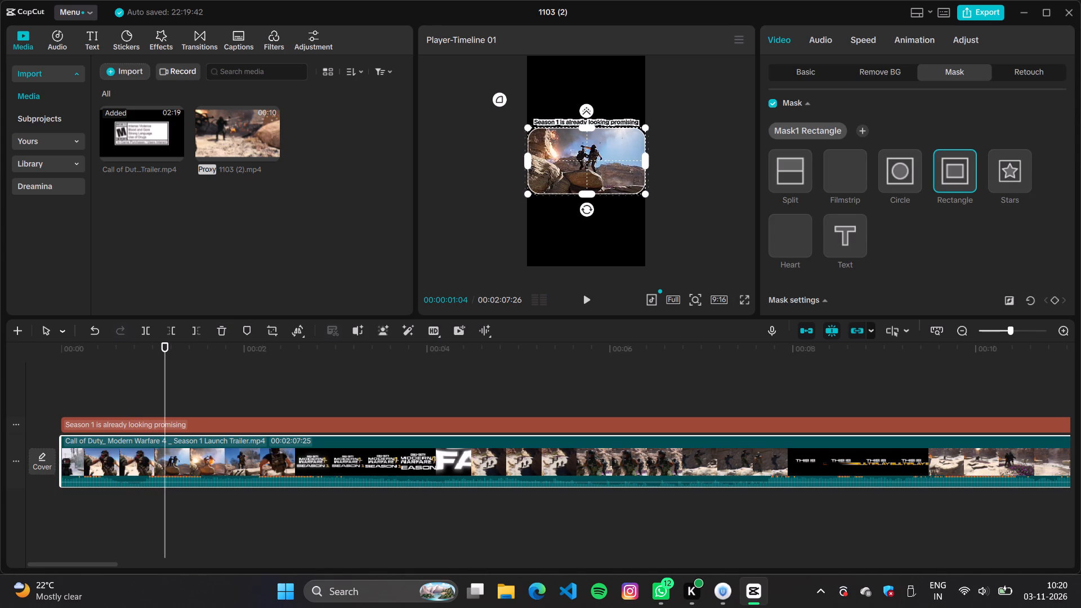
pyautogui.press('Right')
pyautogui.press('Right')
pyautogui.press('Right')
pyautogui.press('Right')
pyautogui.press('Right')
pyautogui.press('Right')
pyautogui.press('Right')
pyautogui.press('Right')
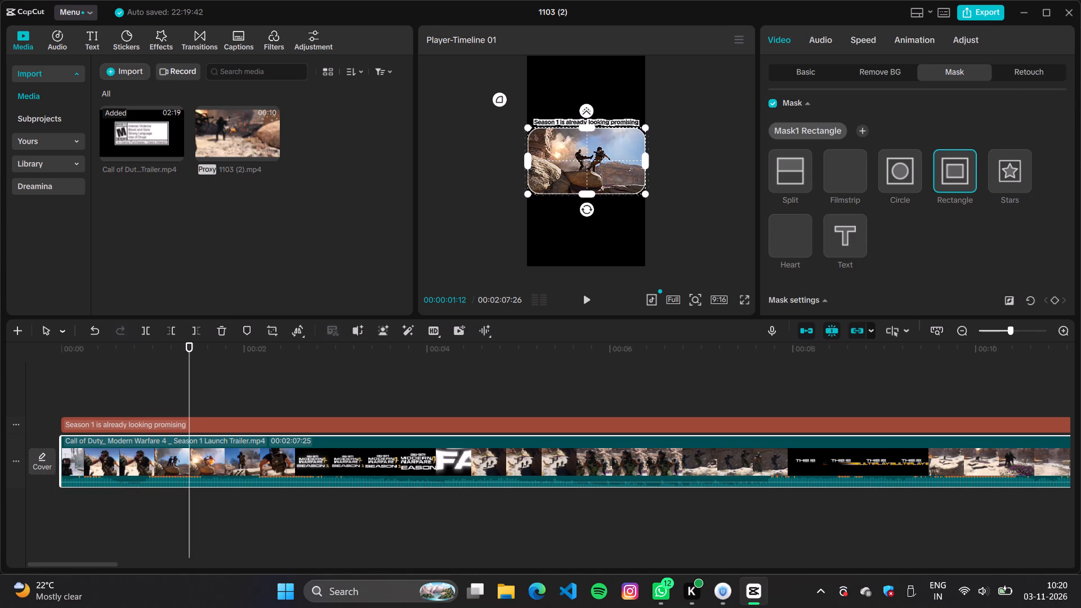
pyautogui.press('Right')
pyautogui.press('Right')
pyautogui.press('Right')
pyautogui.press('Right')
pyautogui.press('Right')
pyautogui.press('Right')
pyautogui.press('Right')
pyautogui.press('Right')
pyautogui.press('Right')
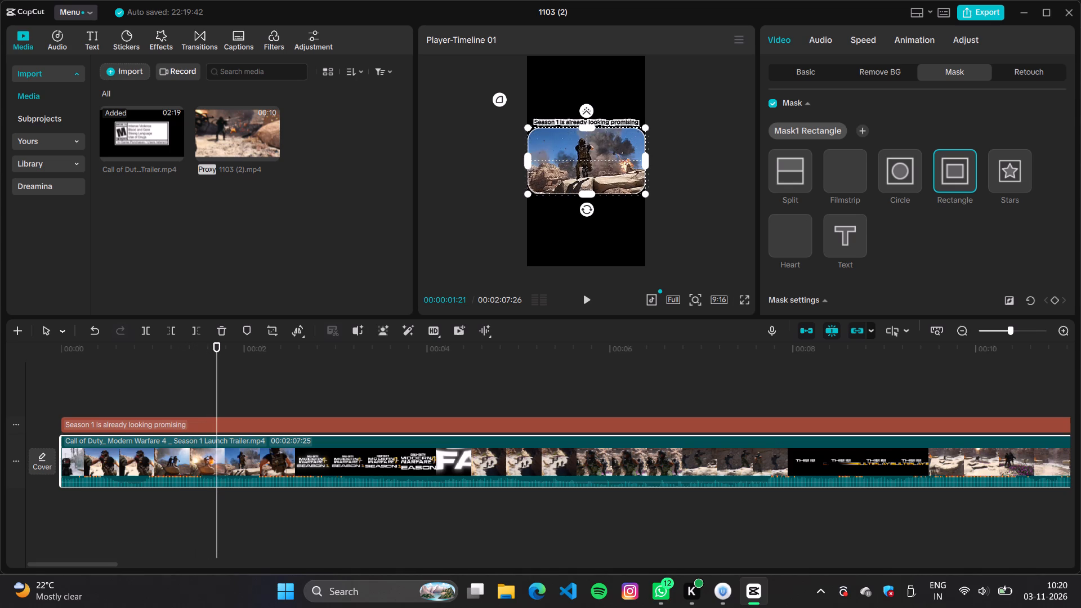
pyautogui.press('Right')
pyautogui.press('Right')
pyautogui.press('Right')
pyautogui.press('Right')
pyautogui.press('Right')
pyautogui.press('Right')
pyautogui.press('Right')
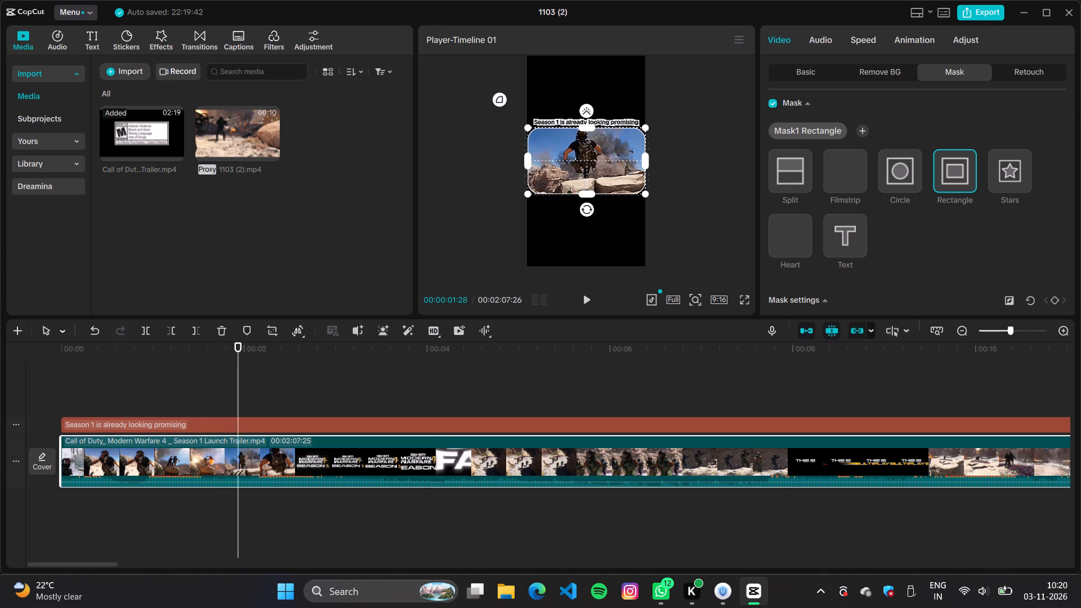
pyautogui.press('Right')
pyautogui.press('Right')
pyautogui.press('Right')
pyautogui.press('Right')
pyautogui.press('Right')
pyautogui.press('Right')
pyautogui.press('Right')
pyautogui.press('Right')
pyautogui.press('Right')
pyautogui.press('Right')
pyautogui.press('Right')
pyautogui.press('Right')
pyautogui.press('Right')
pyautogui.press('Right')
pyautogui.press('Right')
pyautogui.press('Right')
pyautogui.press('Right')
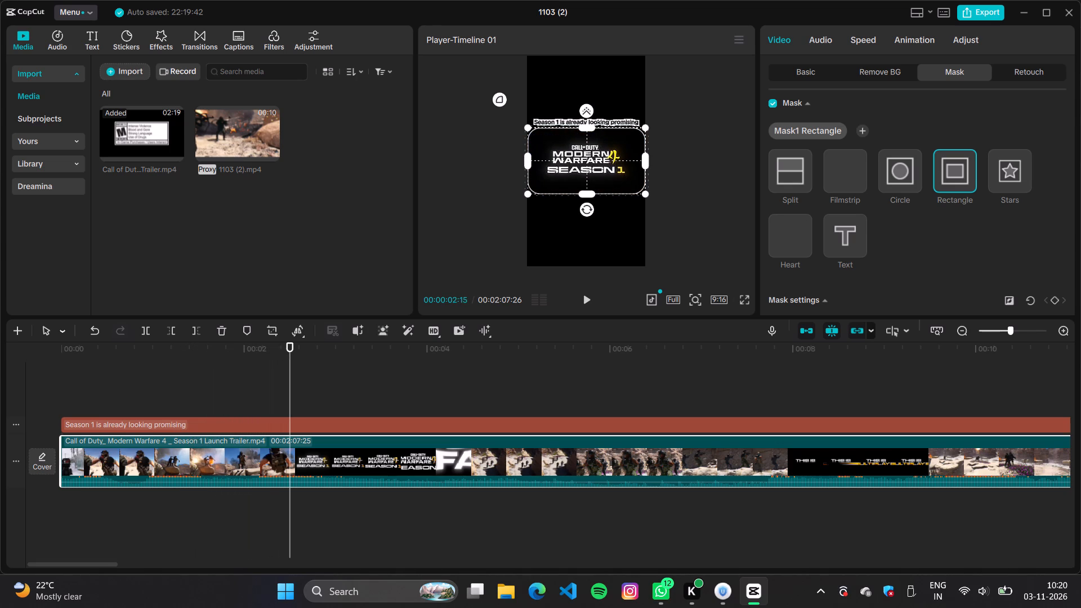
# Step frame by frame through the Modern Warfare Season 1 logo card to find where the canyon shot begins.
pyautogui.press('Right')
pyautogui.press('Right')
pyautogui.press('Right')
pyautogui.press('Right')
pyautogui.press('Right')
pyautogui.press('Right')
pyautogui.press('Right')
pyautogui.press('Right')
pyautogui.press('Right')
pyautogui.press('Right')
pyautogui.press('Right')
pyautogui.press('Right')
pyautogui.press('Right')
pyautogui.press('Right')
pyautogui.press('Right')
pyautogui.press('Right')
pyautogui.press('Right')
pyautogui.press('Right')
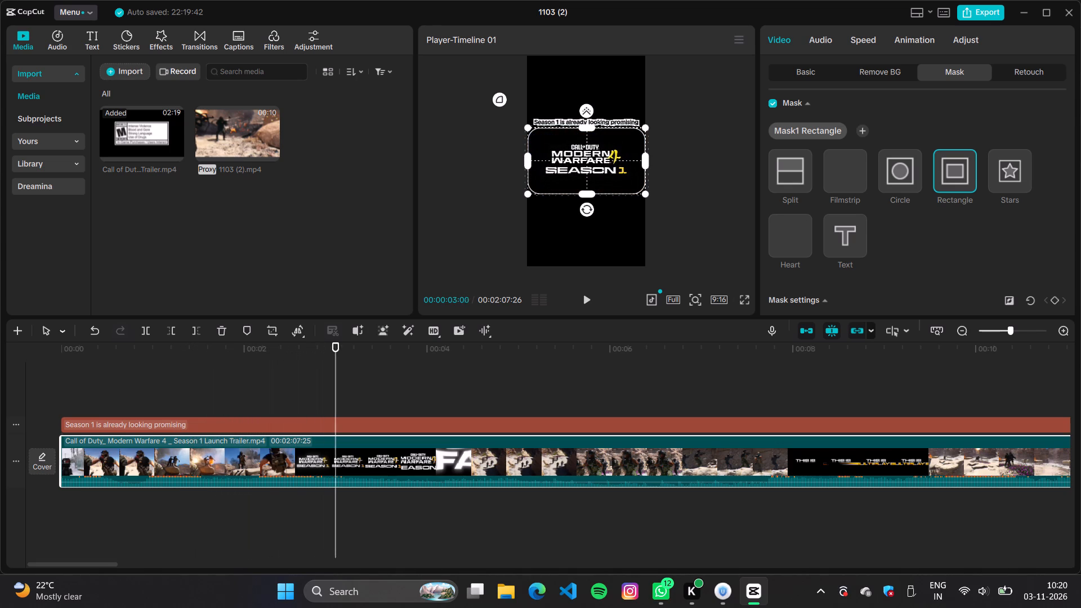
pyautogui.press('Right')
pyautogui.press('Right')
pyautogui.press('Right')
pyautogui.press('Right')
pyautogui.press('Right')
pyautogui.press('Right')
pyautogui.press('Right')
pyautogui.press('Right')
pyautogui.press('Right')
pyautogui.press('Right')
pyautogui.press('Right')
pyautogui.press('Right')
pyautogui.press('Right')
pyautogui.press('Right')
pyautogui.press('Right')
pyautogui.press('Right')
pyautogui.press('Right')
pyautogui.press('Right')
pyautogui.press('Right')
pyautogui.press('Right')
pyautogui.press('Right')
pyautogui.press('Right')
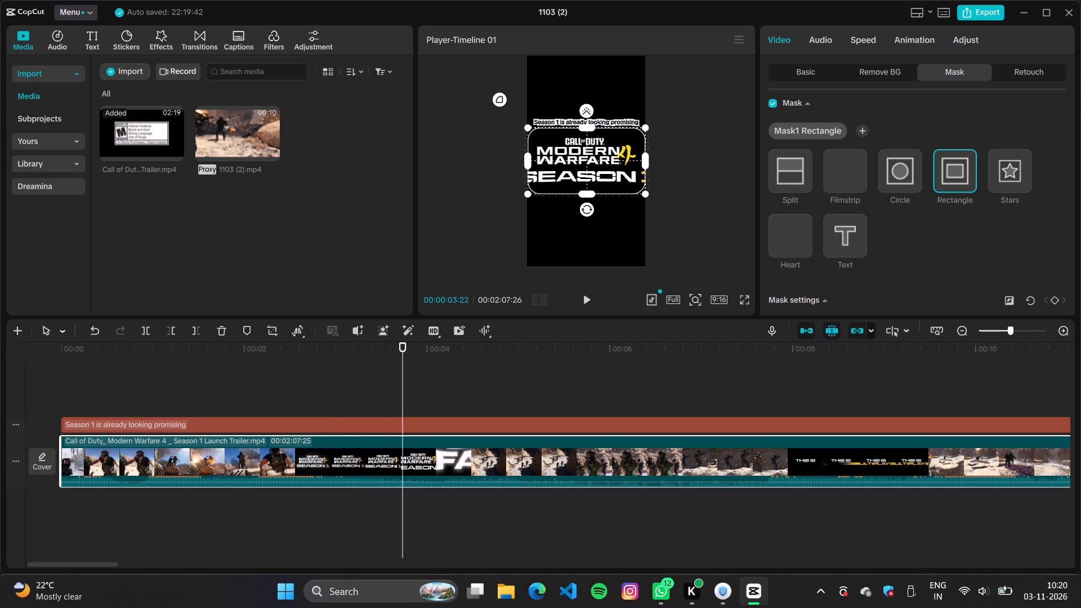
pyautogui.press('Right')
pyautogui.press('Right')
pyautogui.press('Right')
pyautogui.press('Right')
pyautogui.press('Right')
pyautogui.press('Right')
pyautogui.press('Right')
pyautogui.press('Right')
pyautogui.press('Right')
pyautogui.press('Right')
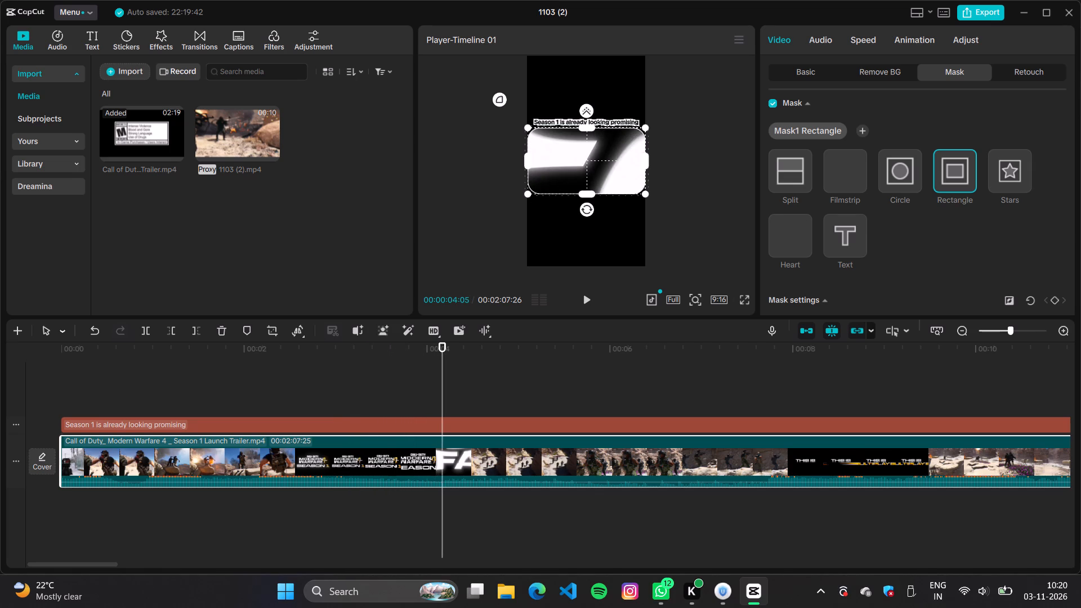
pyautogui.press('Right')
pyautogui.press('Left')
pyautogui.press('Right')
pyautogui.press('Right')
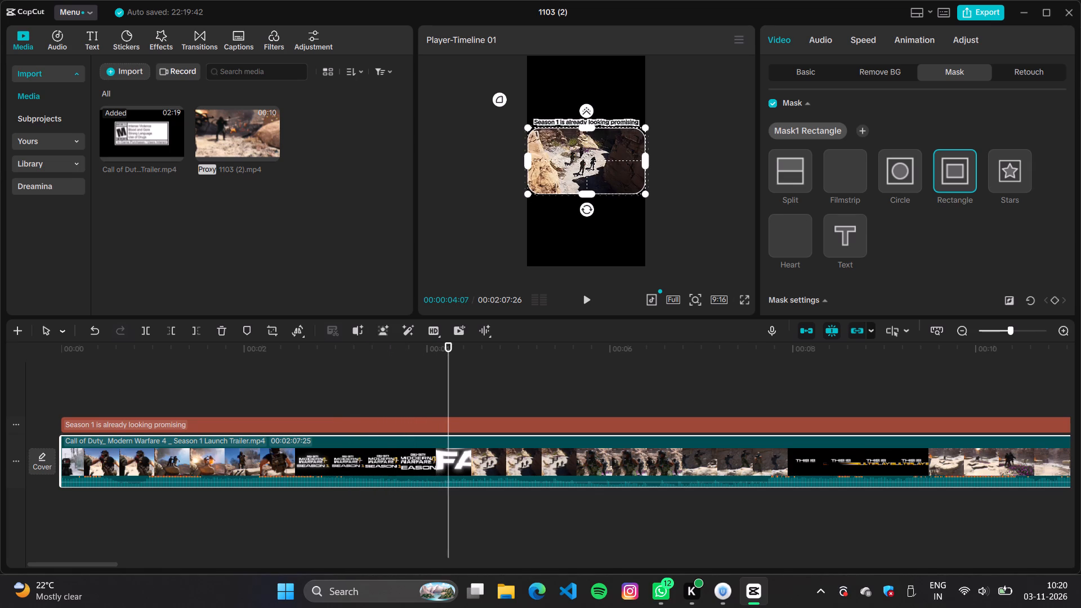
# Step frame by frame through the overhead canyon shot to find where the shot of the three soldiers begins.
pyautogui.press('Right')
pyautogui.press('Right')
pyautogui.press('Right')
pyautogui.press('Right')
pyautogui.press('Right')
pyautogui.press('Right')
pyautogui.press('Right')
pyautogui.press('Right')
pyautogui.press('Right')
pyautogui.press('Right')
pyautogui.press('Right')
pyautogui.press('Right')
pyautogui.press('Right')
pyautogui.press('Right')
pyautogui.press('Right')
pyautogui.press('Right')
pyautogui.press('Right')
pyautogui.press('Right')
pyautogui.press('Right')
pyautogui.press('Right')
pyautogui.press('Right')
pyautogui.press('Right')
pyautogui.press('Right')
pyautogui.press('Right')
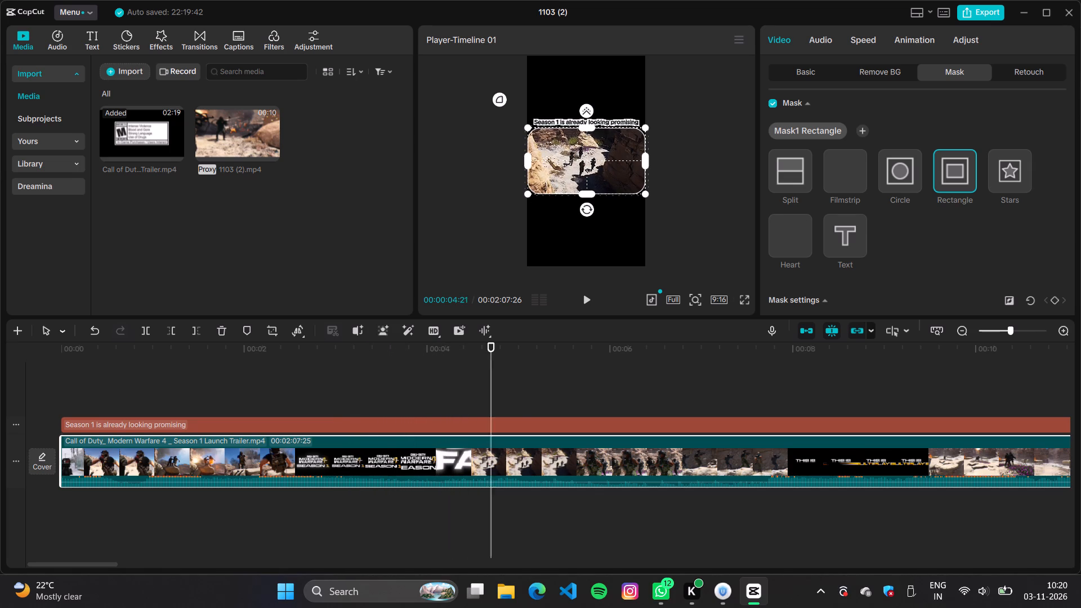
pyautogui.press('Right')
pyautogui.press('Right')
pyautogui.press('Right')
pyautogui.press('Right')
pyautogui.press('Right')
pyautogui.press('Right')
pyautogui.press('Right')
pyautogui.press('Right')
pyautogui.press('Right')
pyautogui.press('Right')
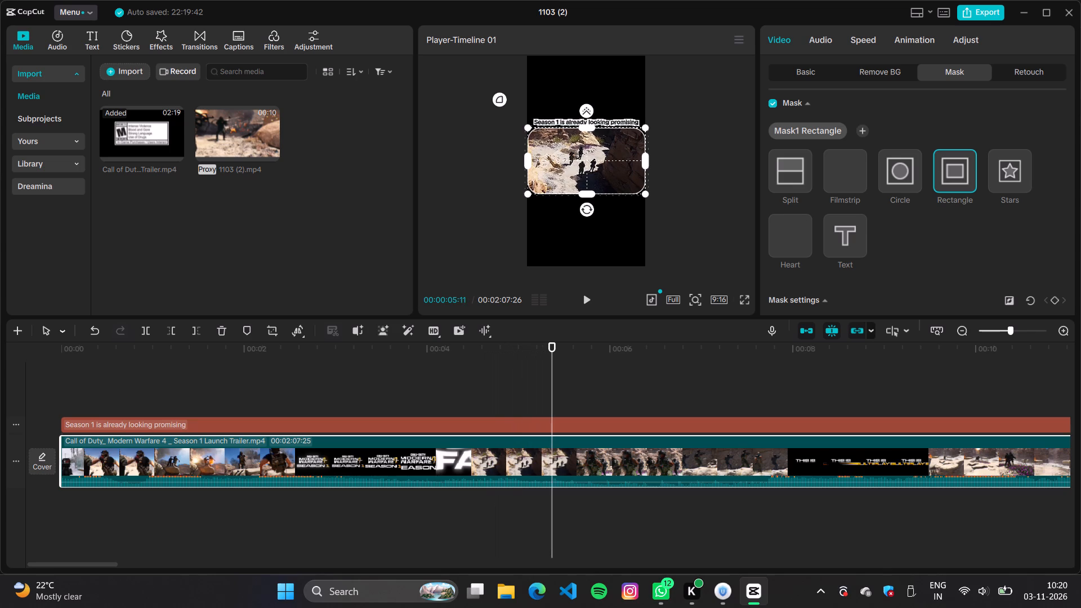
# Split the trailer clip at 00:00:05:12, on the first frame of the three soldiers by the rock wall.
pyautogui.keyDown('ctrl'); pyautogui.scroll(-2, 146, 429); pyautogui.keyUp('ctrl')
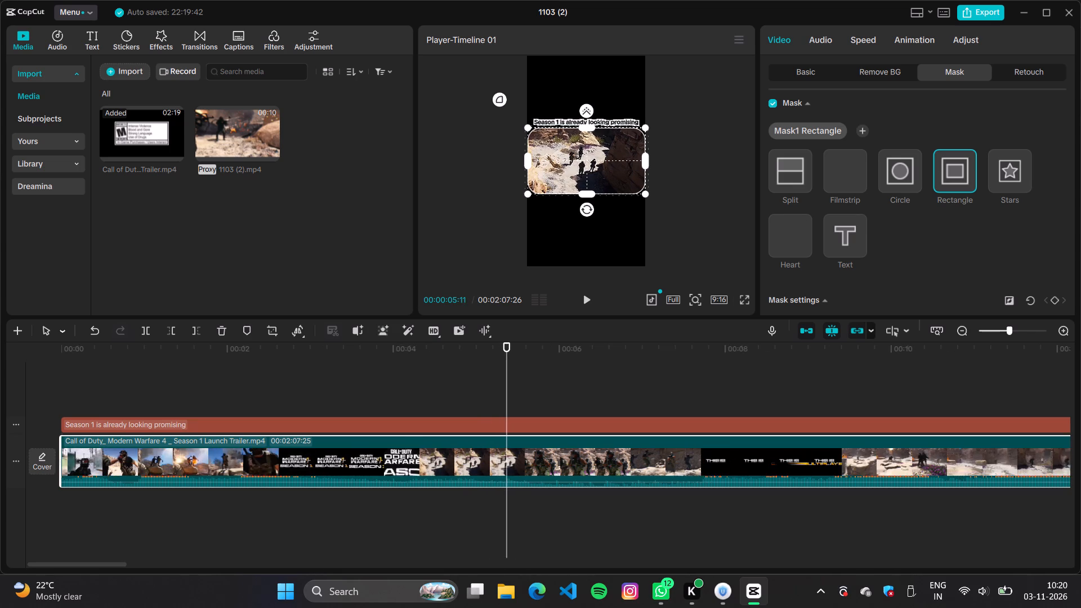
pyautogui.keyDown('ctrl'); pyautogui.scroll(-4, 146, 429); pyautogui.keyUp('ctrl')
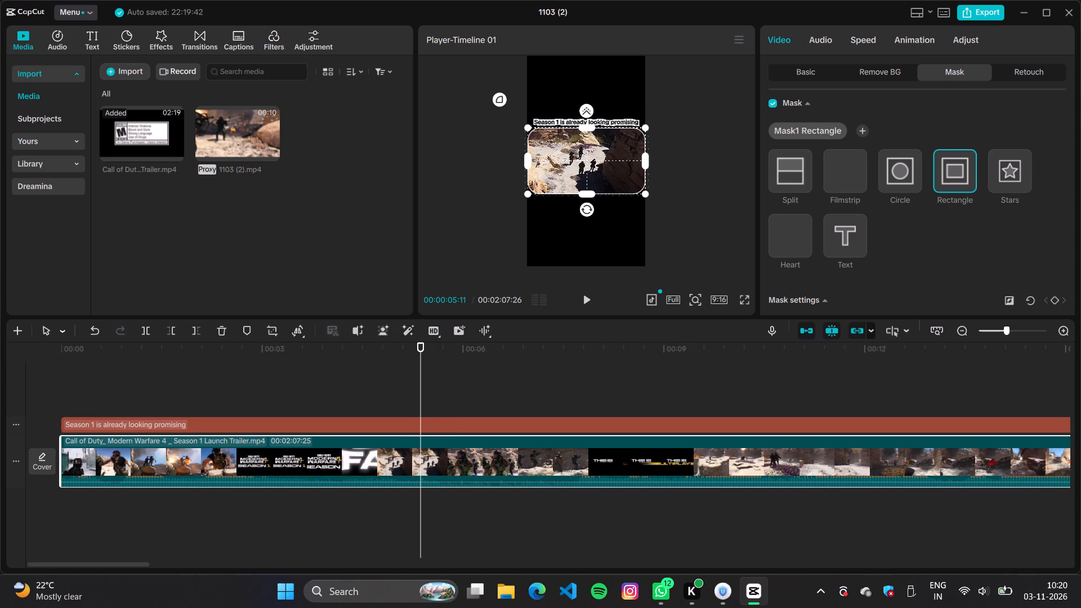
pyautogui.press('Right')
pyautogui.press('Right')
pyautogui.press('Right')
pyautogui.press('Left')
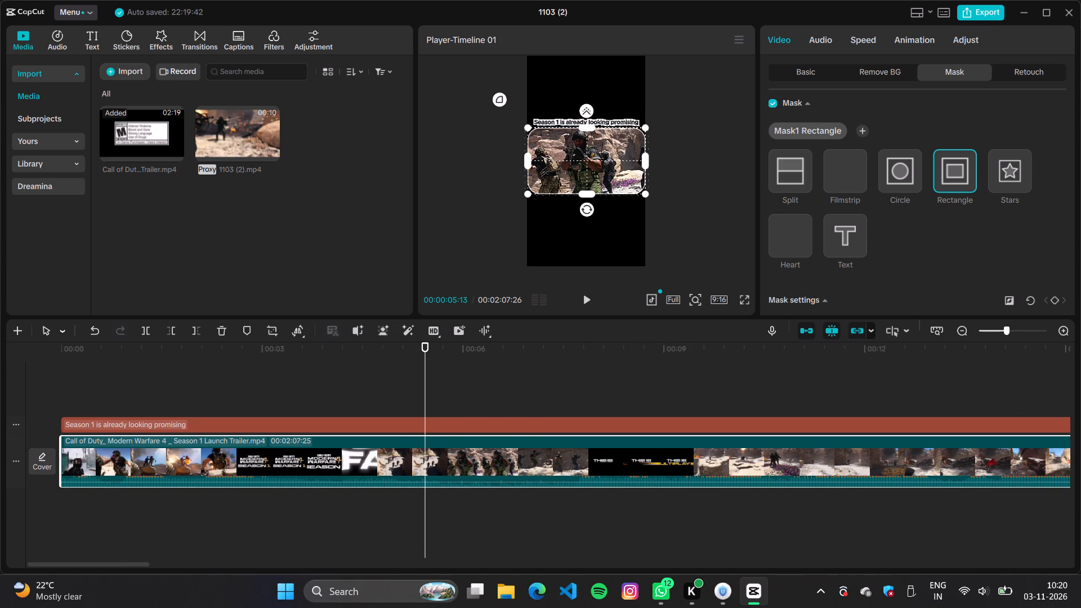
pyautogui.press('Left')
pyautogui.press('Left')
pyautogui.press('Right')
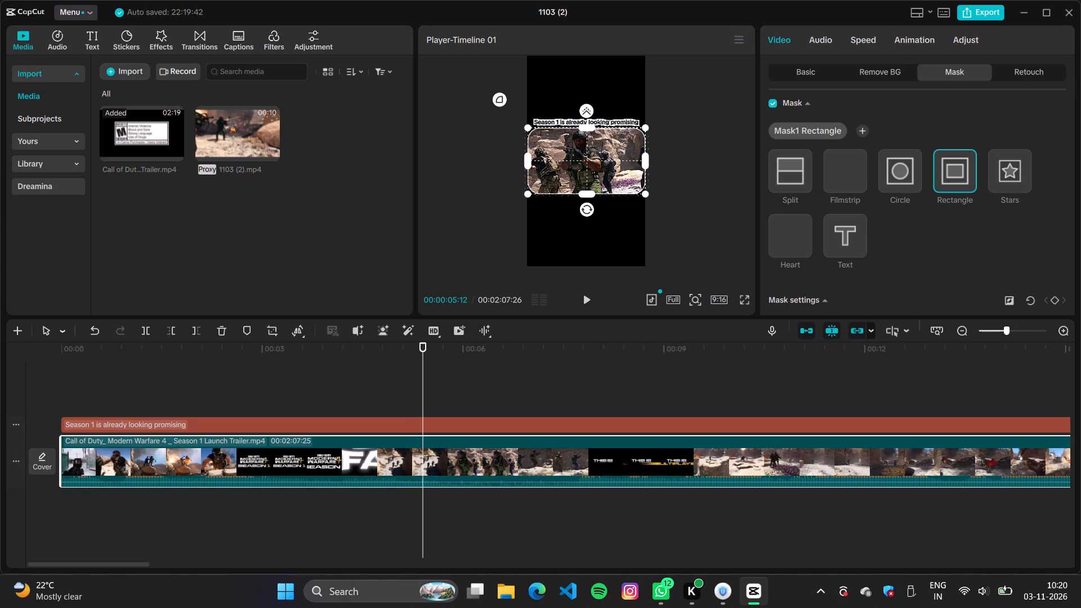
pyautogui.press('Left')
pyautogui.press('Right')
pyautogui.hotkey('ctrl', 'b')
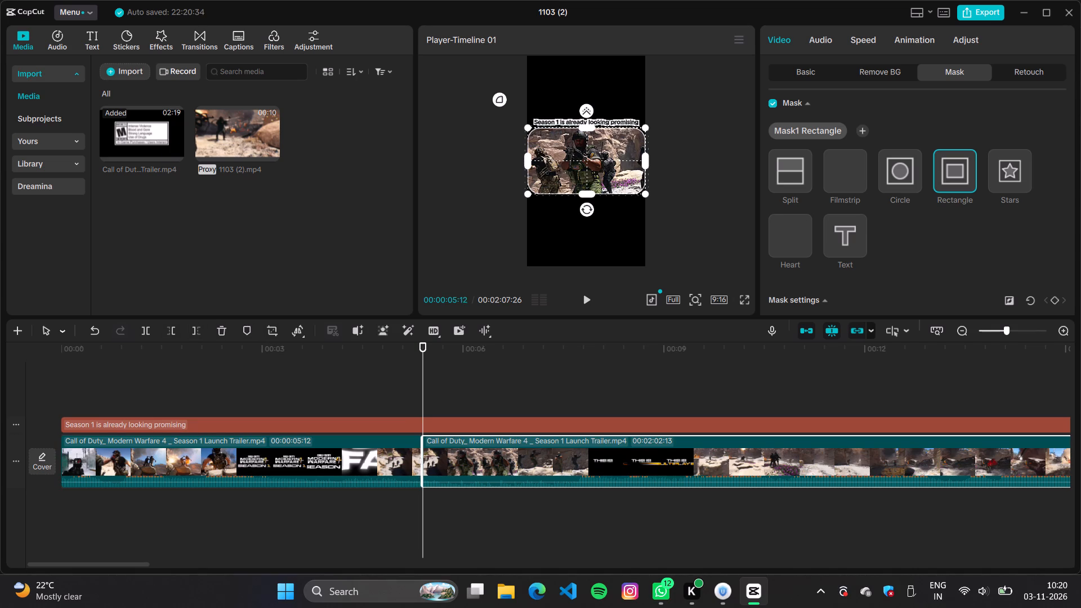
# Apply the trending Vibration Amped transition to the cut at 00:00:05:12 and play it back.
pyautogui.click(206, 38)
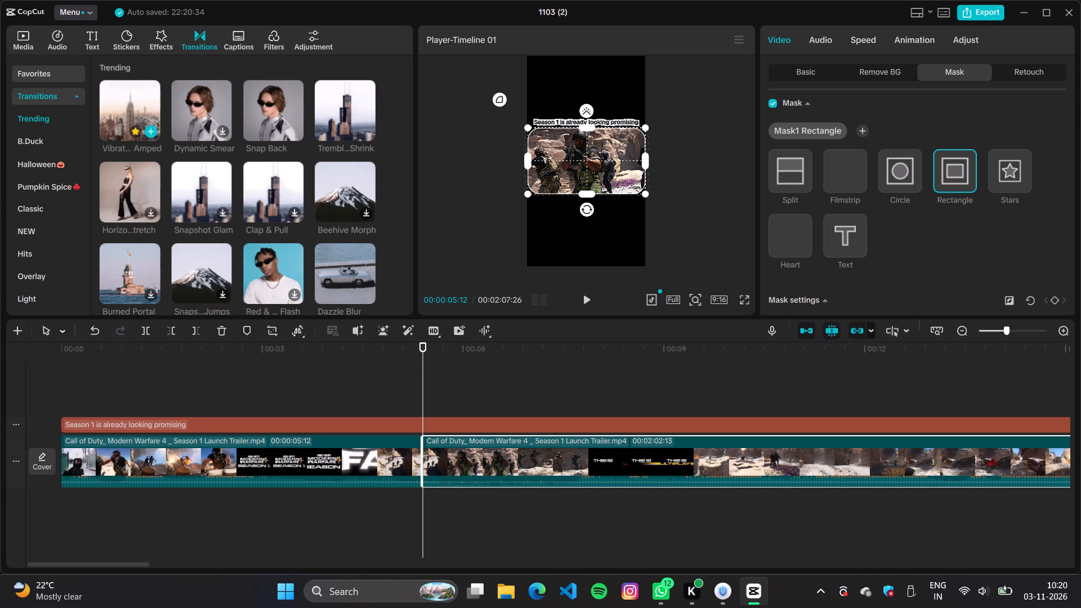
pyautogui.click(152, 130)
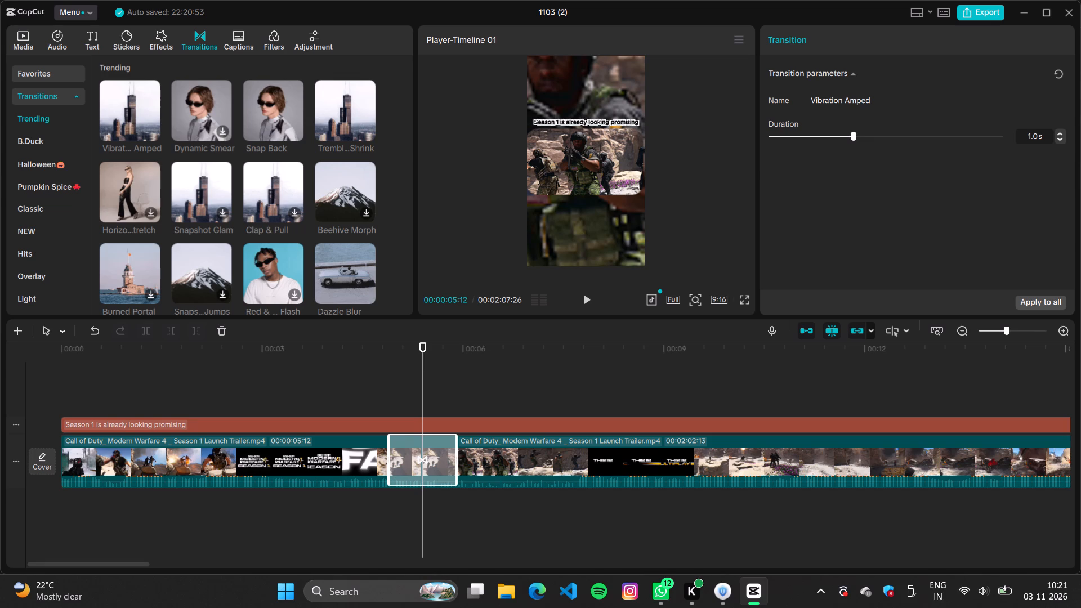
pyautogui.click(316, 389)
pyautogui.press('space')
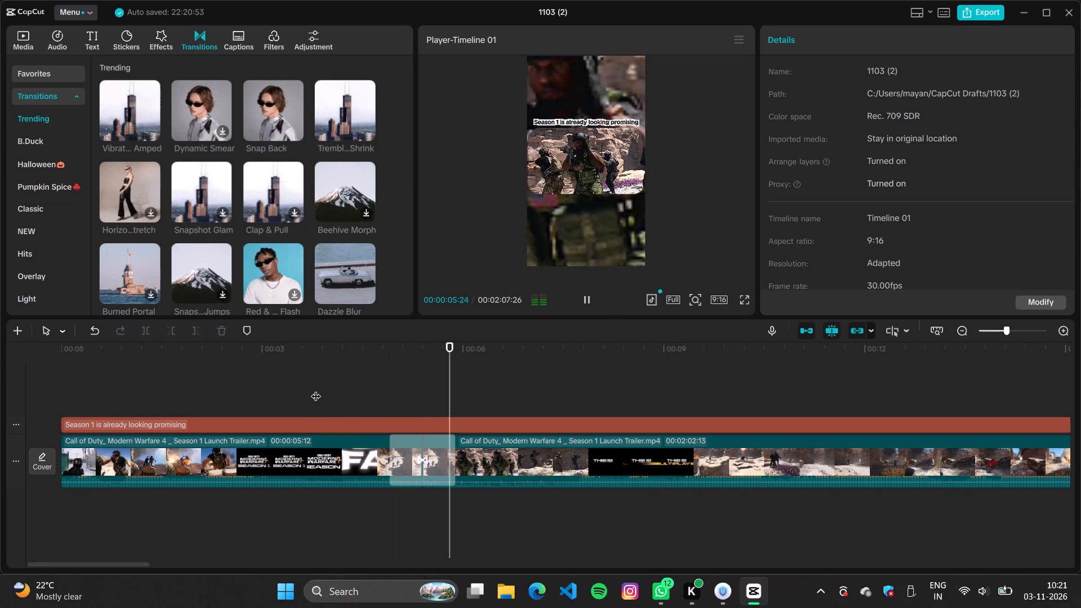
pyautogui.press('space')
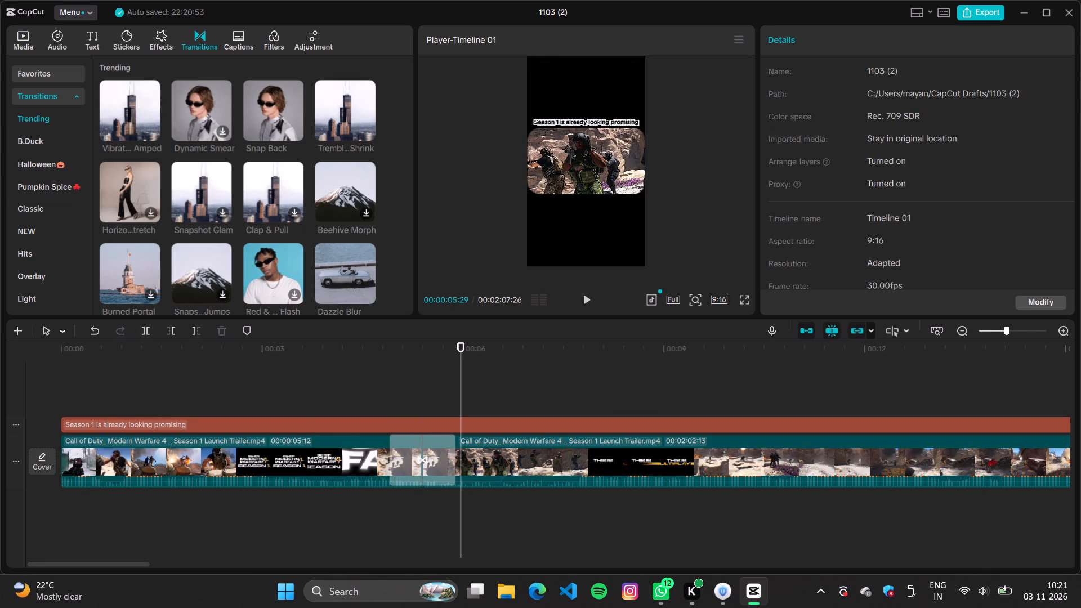
# Change the project's aspect ratio to Original.
pyautogui.click(720, 303)
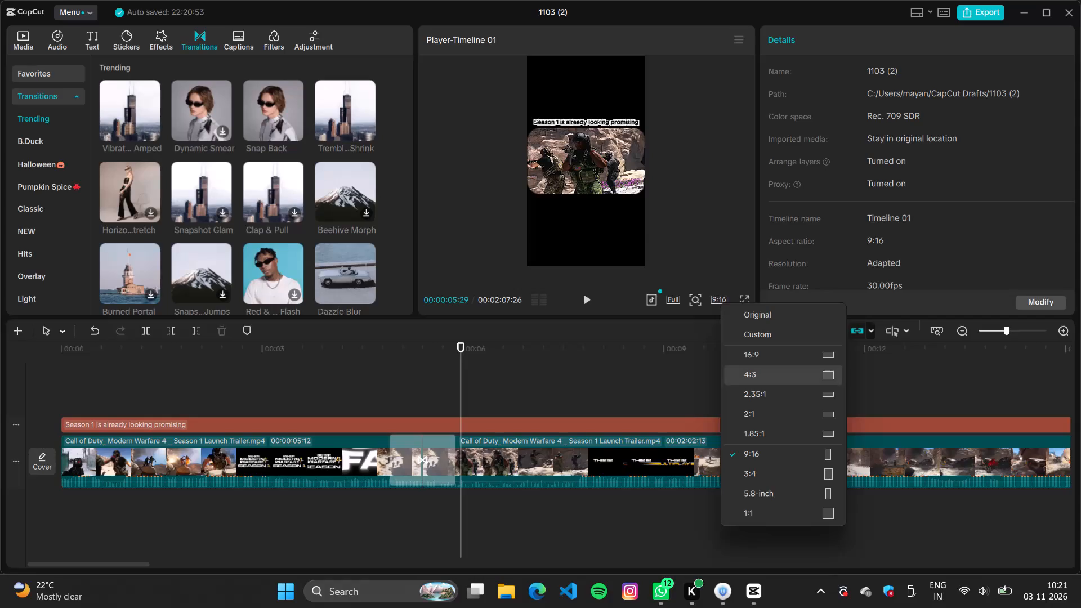
pyautogui.click(756, 319)
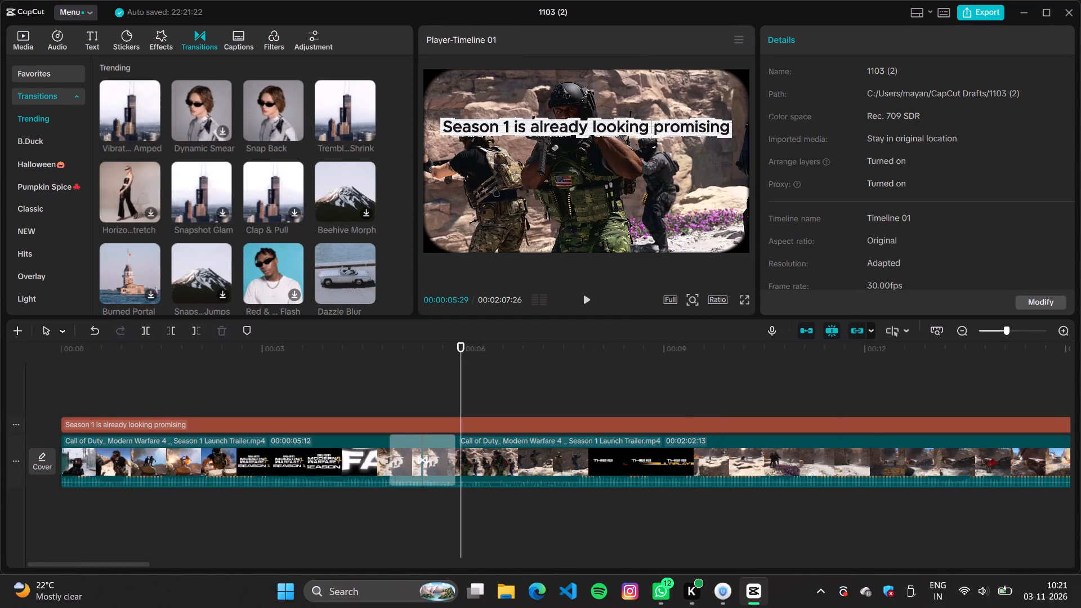
# Play the soldier shots up to the THIS IS card to check the footage and title in the new aspect ratio.
pyautogui.press('space')
pyautogui.press('space')
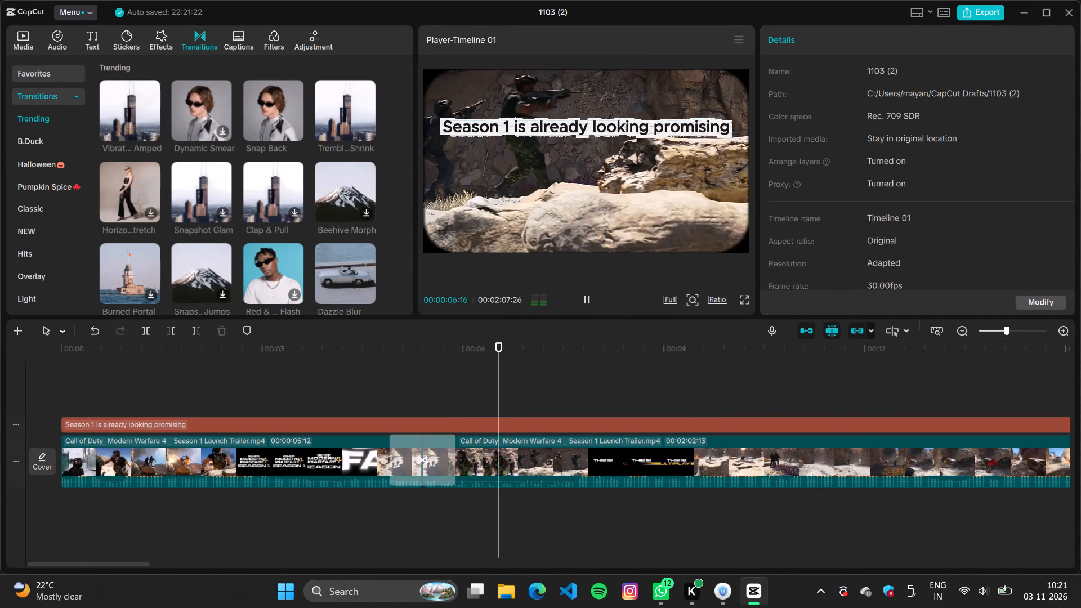
pyautogui.press('space')
pyautogui.press('space')
pyautogui.press('space')
pyautogui.press('space')
pyautogui.press('space')
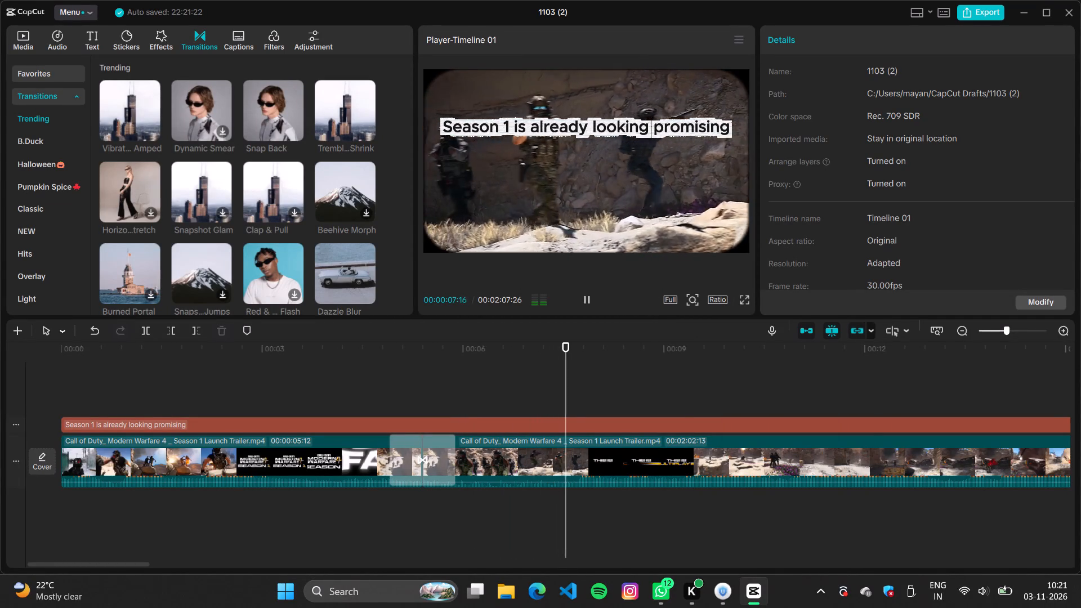
pyautogui.press('space')
# Copy the "Season 1 is already looking promising" title and delete it from the timeline.
pyautogui.click(595, 124)
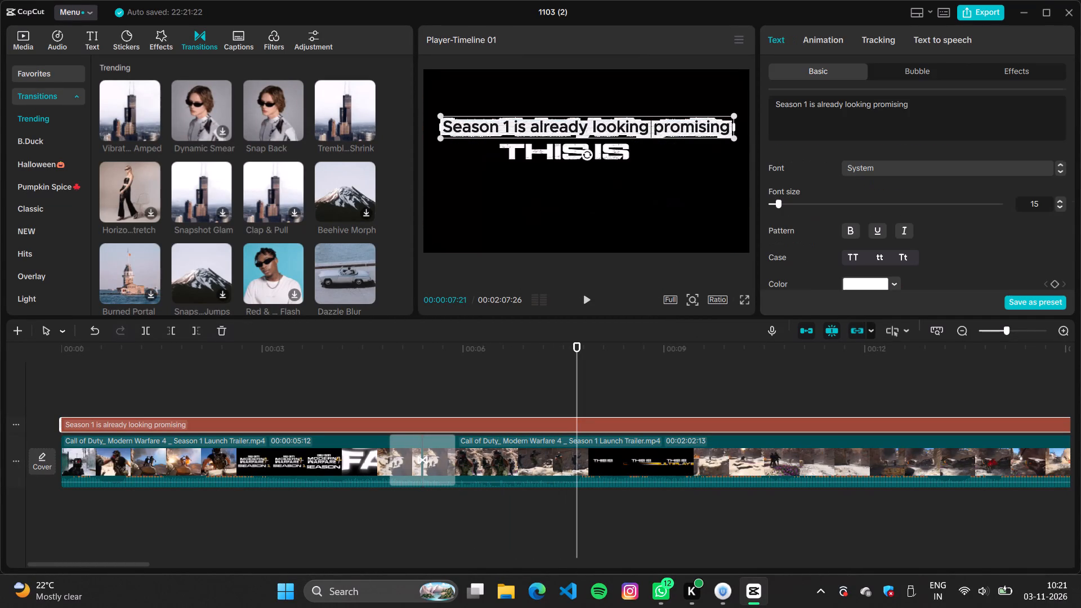
pyautogui.hotkey('ctrl', 'c')
pyautogui.moveTo(571, 123); pyautogui.dragTo(574, 90)
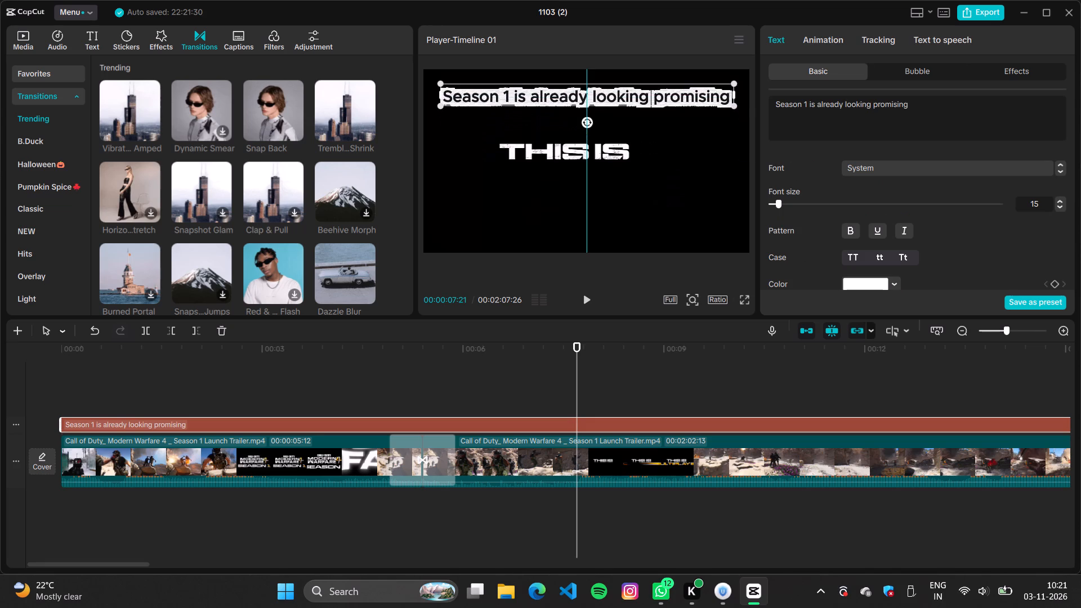
pyautogui.moveTo(574, 90); pyautogui.dragTo(574, 88)
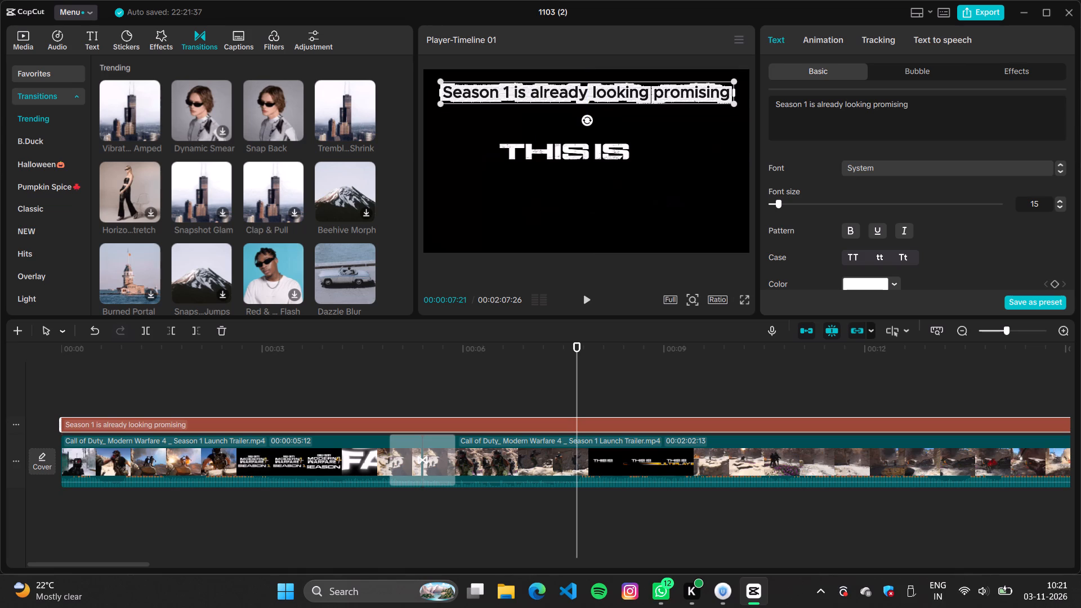
pyautogui.press('BackSpace')
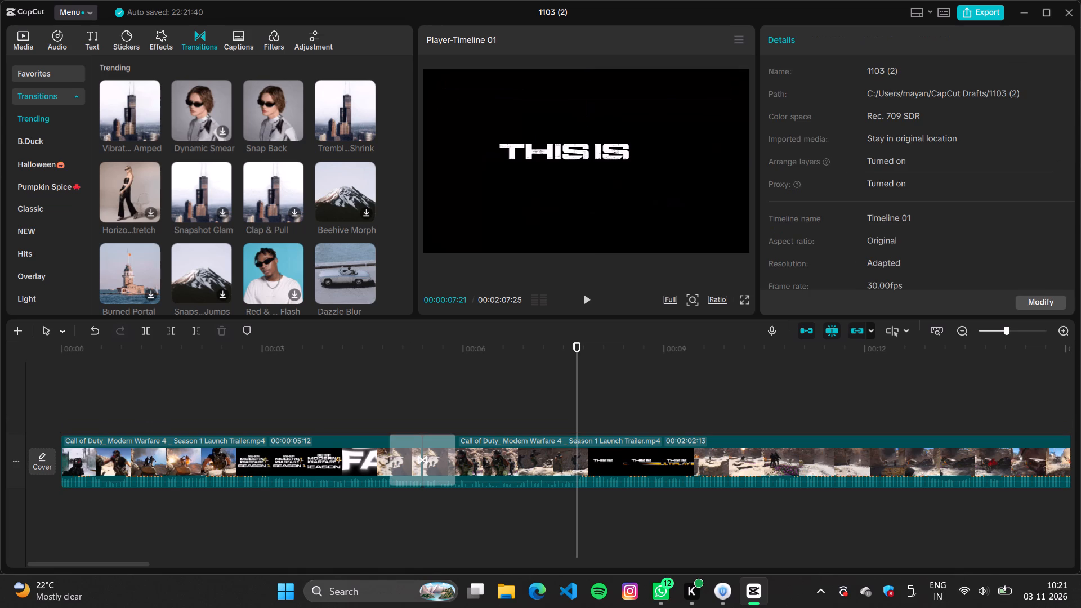
# Play from the start of the transition through the THIS IS MULTIPLAYER card into the Canyon shot to review the cuts.
pyautogui.click(392, 419)
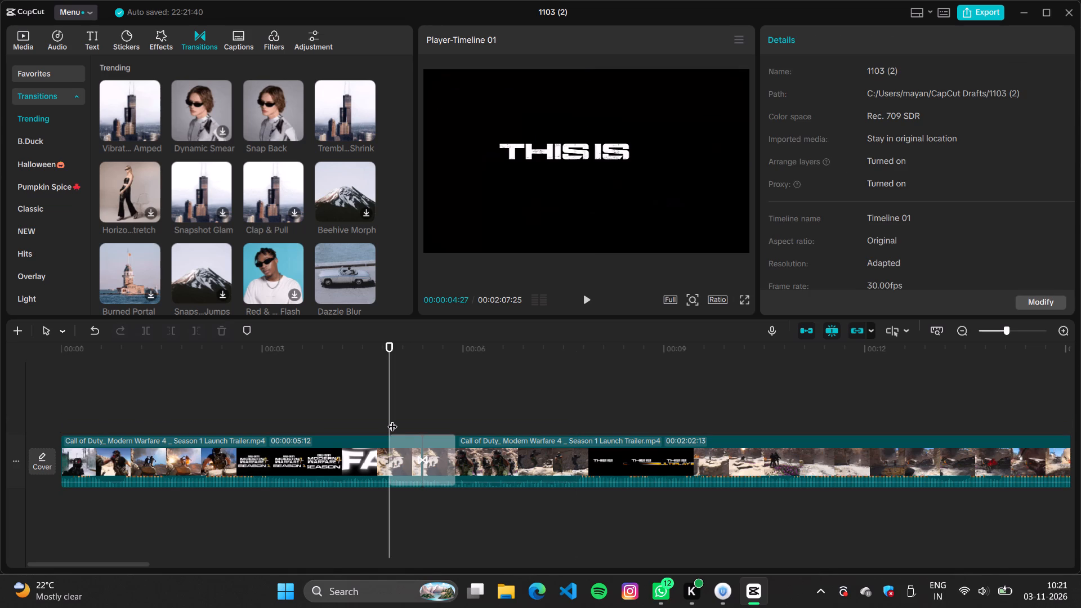
pyautogui.press('space')
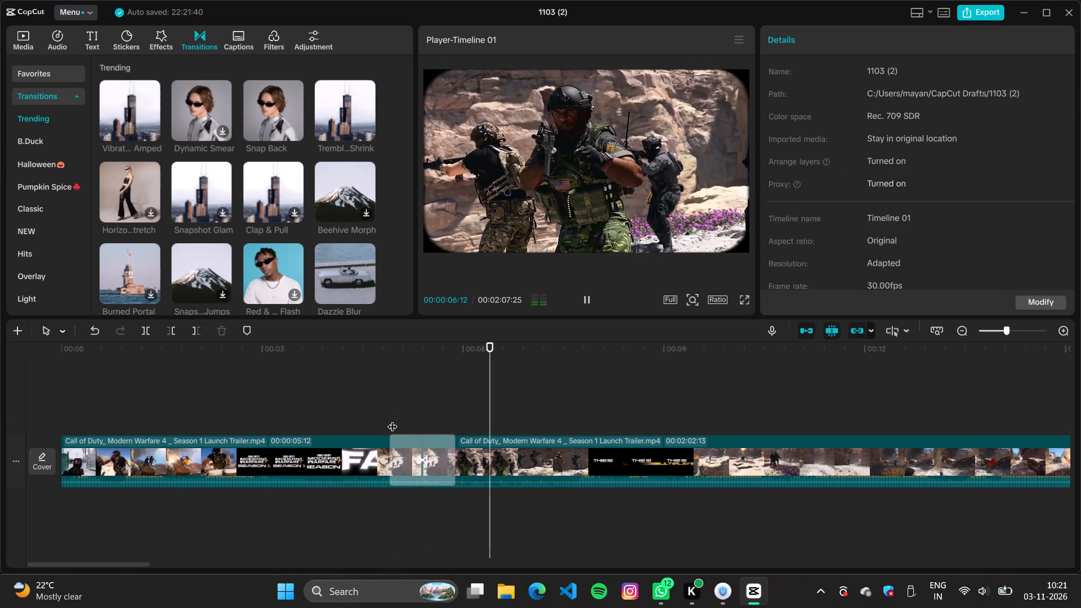
pyautogui.press('space')
pyautogui.press('space')
pyautogui.press('space')
pyautogui.press('space')
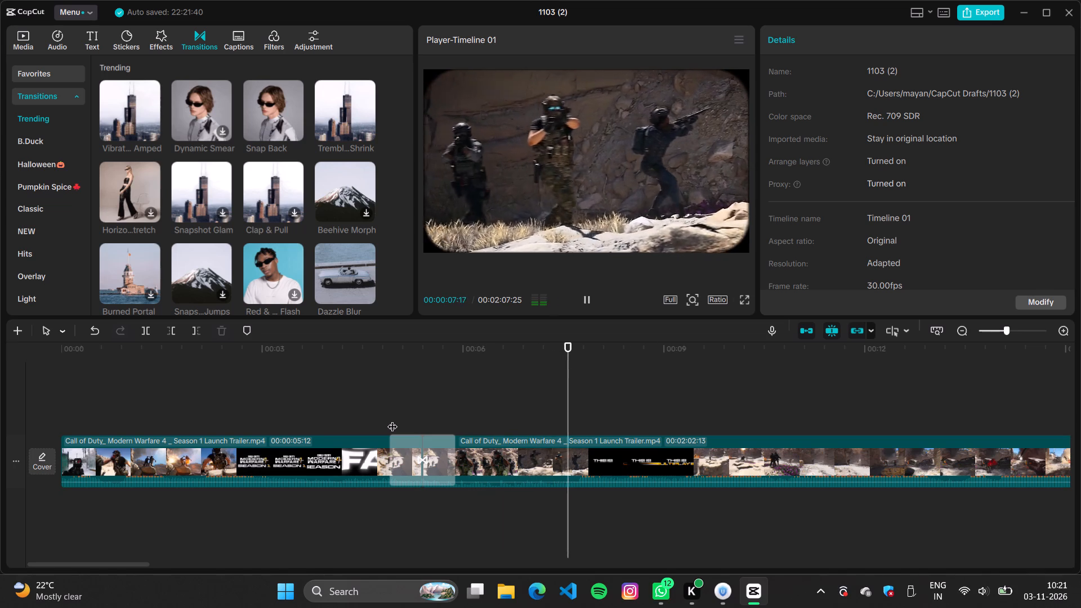
pyautogui.press('space')
pyautogui.press('space')
pyautogui.press('space')
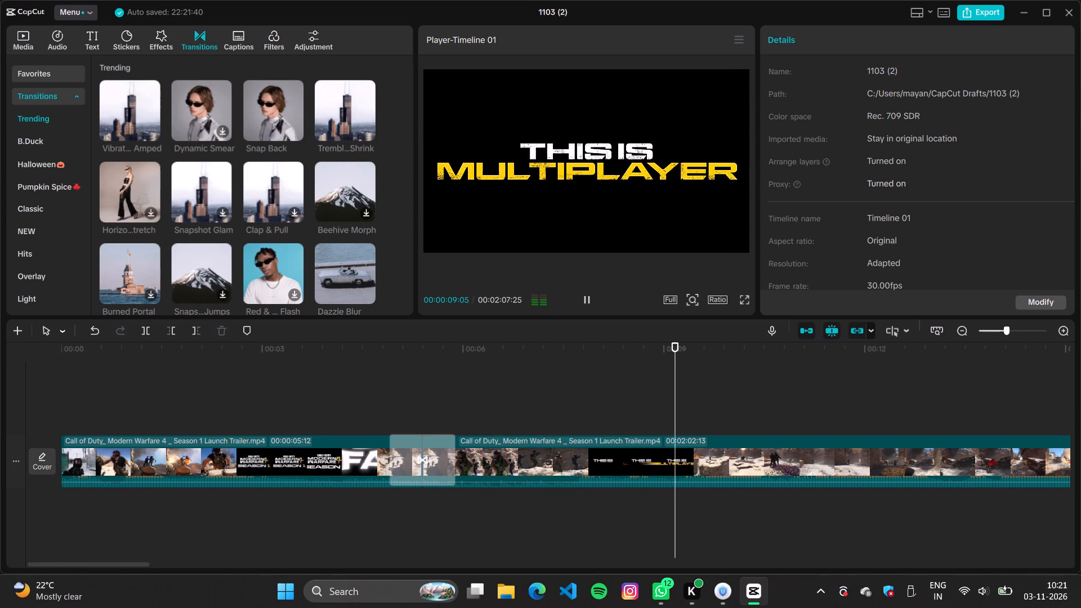
pyautogui.press('space')
pyautogui.press('space')
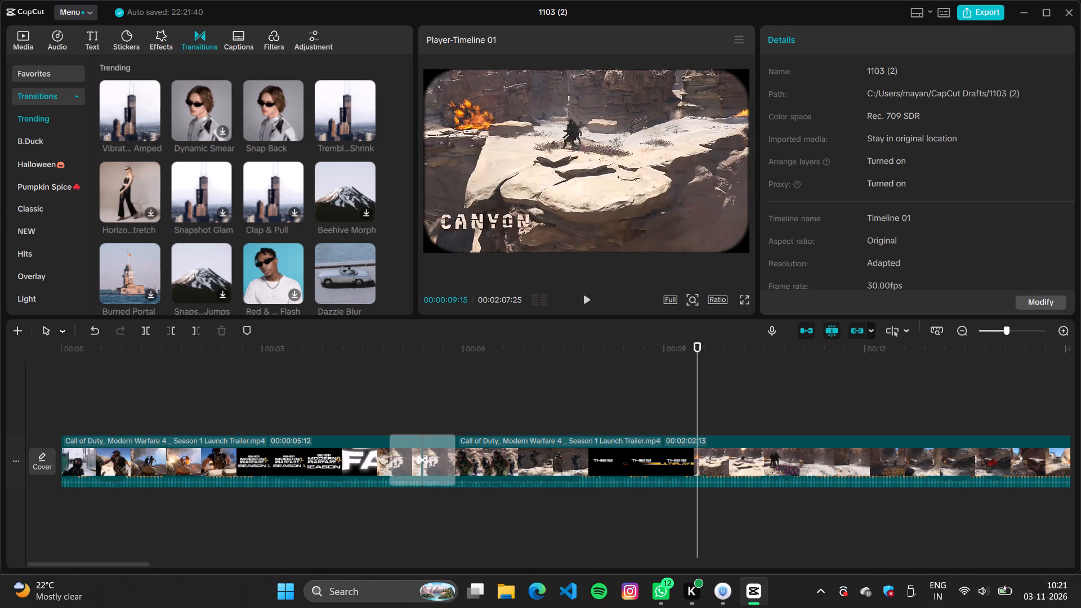
# Split the trailer clip at 00:00:09:07, at the end of the THIS IS MULTIPLAYER card.
pyautogui.press('Left')
pyautogui.press('Left')
pyautogui.press('Left')
pyautogui.press('Left')
pyautogui.press('Left')
pyautogui.press('Left')
pyautogui.press('Left')
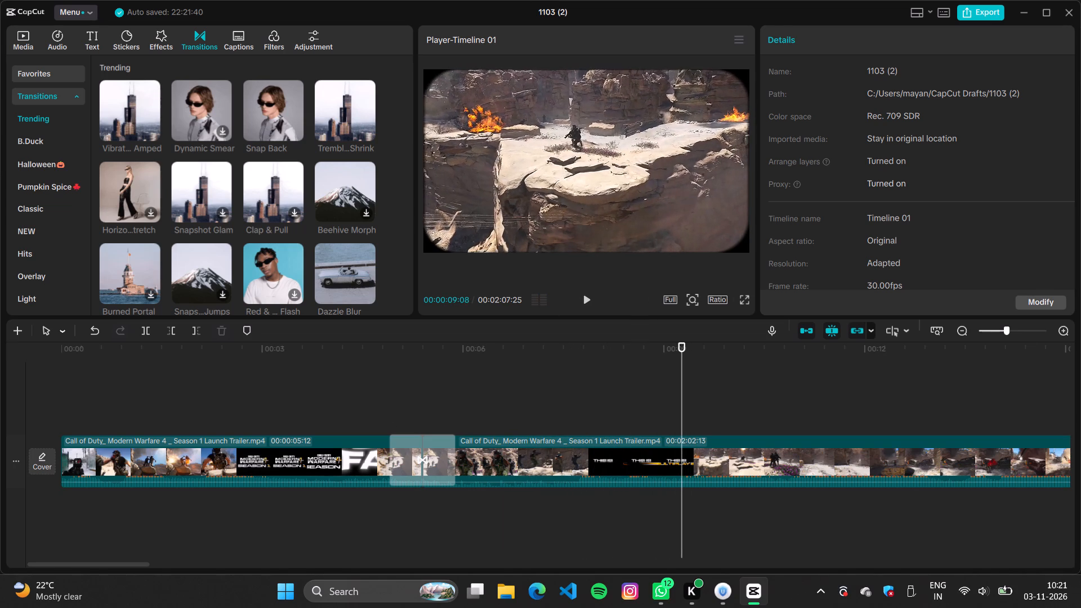
pyautogui.press('Left')
pyautogui.press('Left')
pyautogui.press('Left')
pyautogui.press('Right')
pyautogui.press('Right')
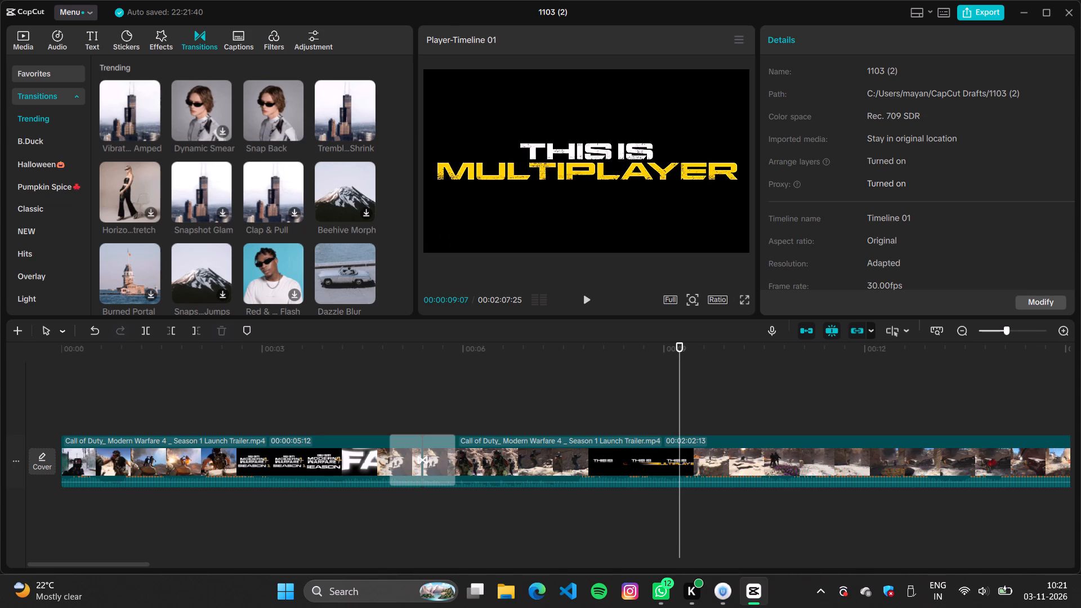
pyautogui.press('Right')
pyautogui.press('Left')
pyautogui.keyDown('ctrl'); pyautogui.click(656, 462); pyautogui.keyUp('ctrl')
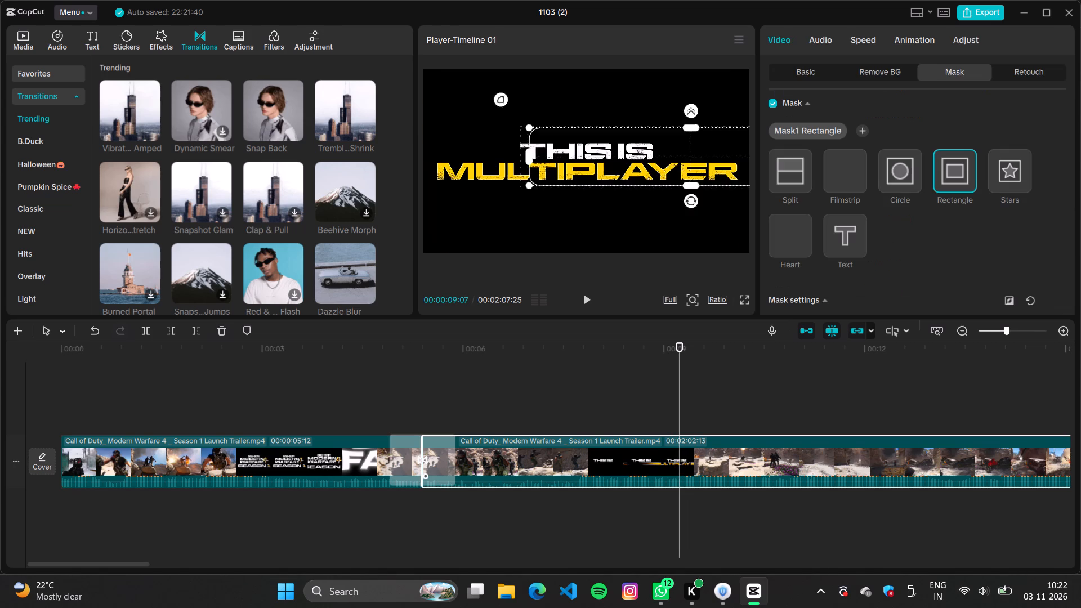
pyautogui.hotkey('ctrl', 'b')
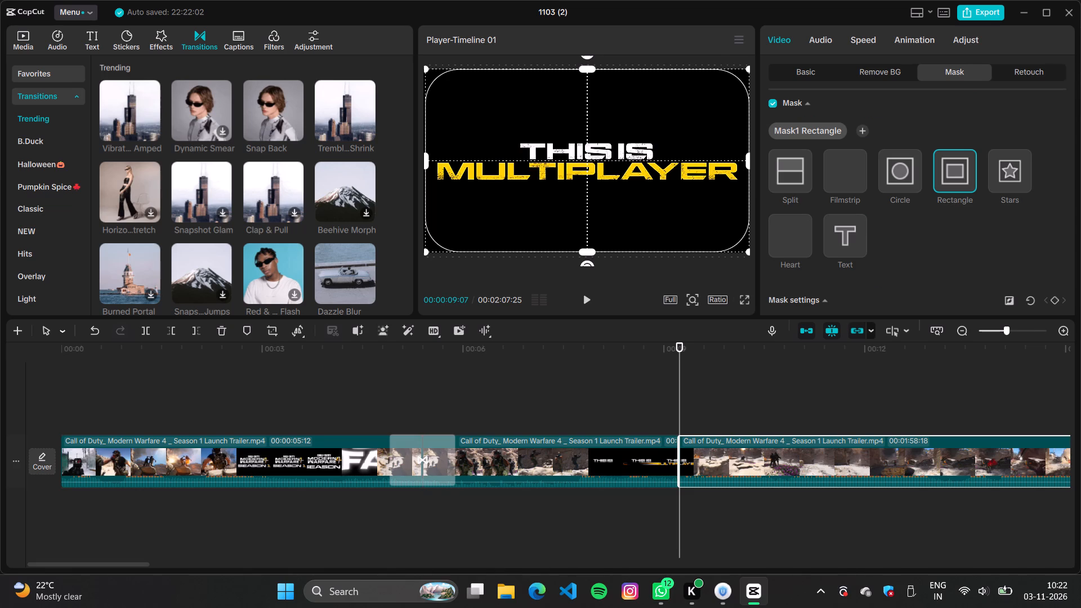
# Apply the Vibration Amped transition to the cut at 00:00:09:07.
pyautogui.click(148, 130)
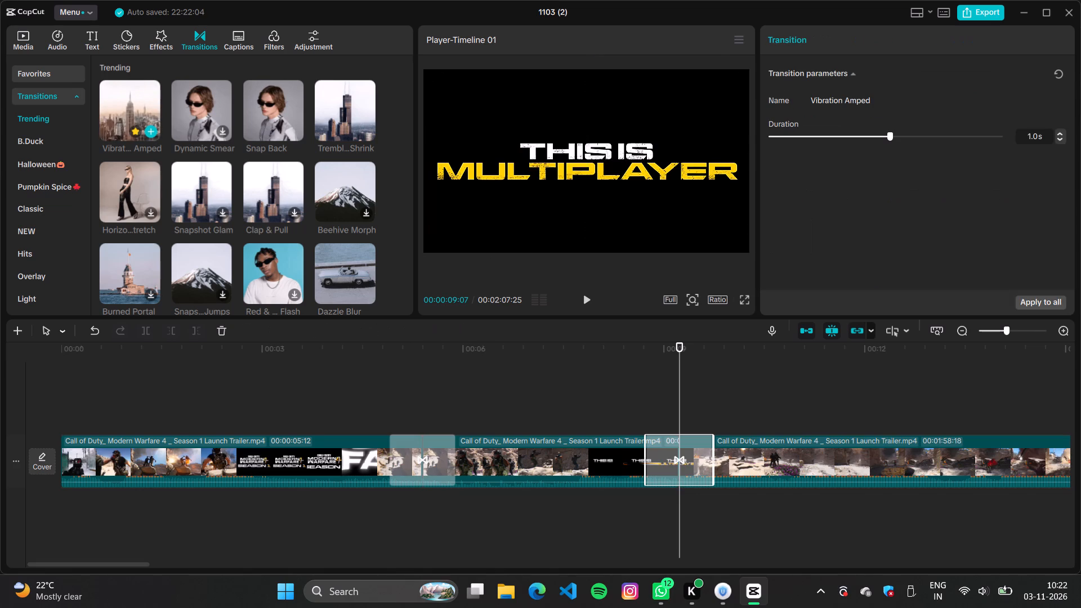
# Shorten the first Vibration Amped transition, at the 00:00:05:12 cut, to slightly over 0.3 s.
pyautogui.click(427, 472)
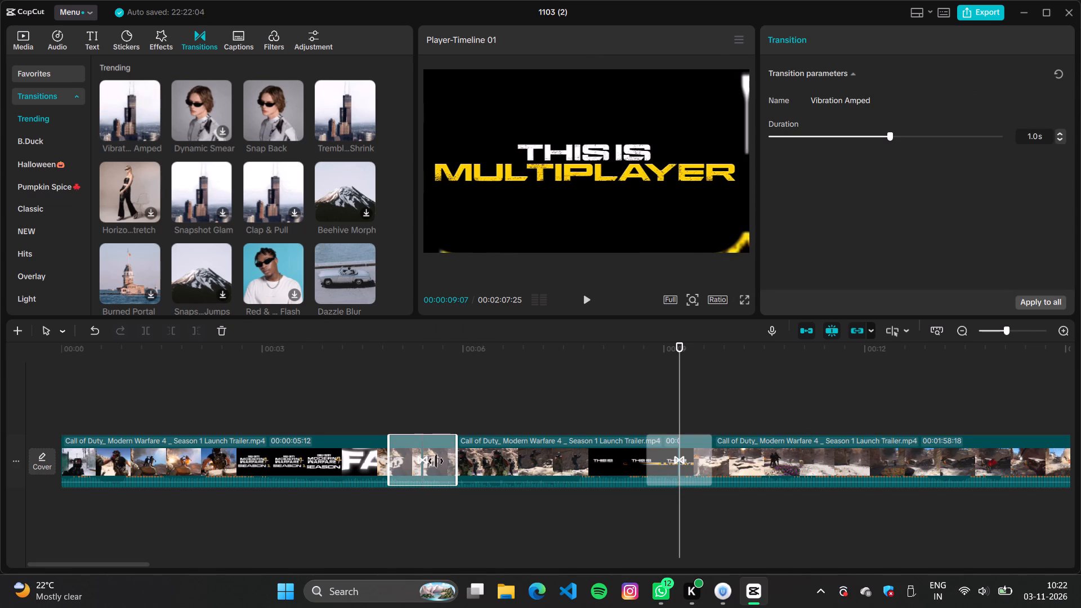
pyautogui.click(808, 137)
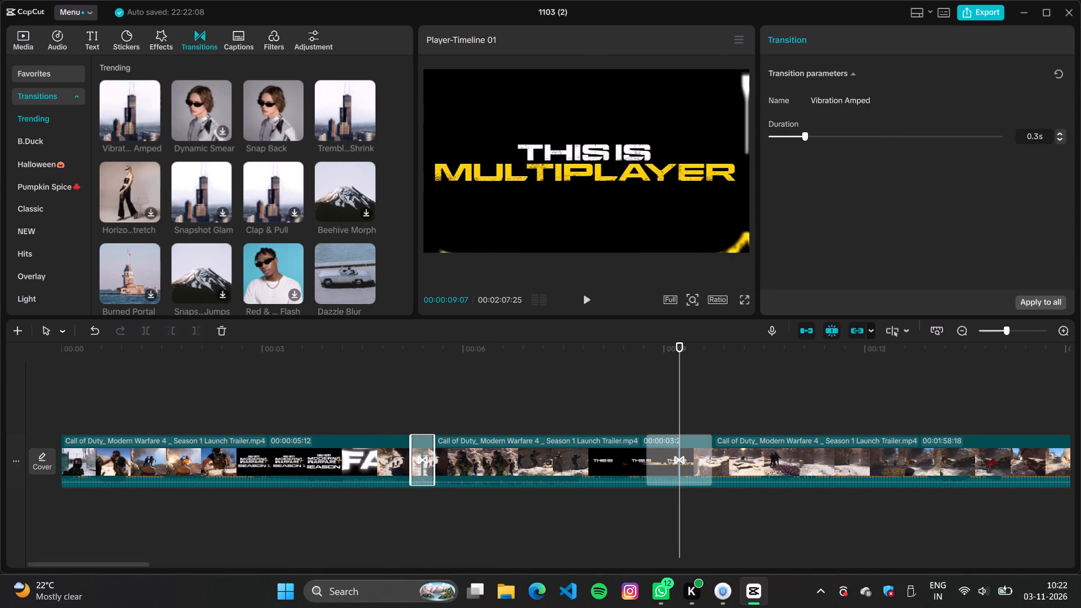
pyautogui.click(818, 137)
# Shorten the Vibration Amped transition at the 00:00:09:07 cut to 0.5 s.
pyautogui.click(684, 457)
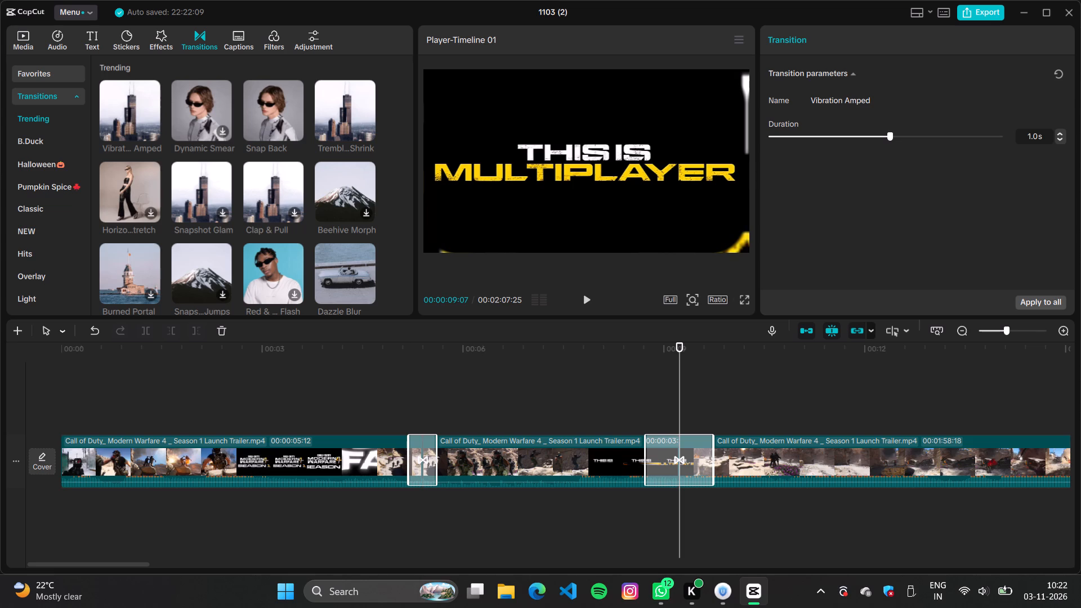
pyautogui.click(834, 135)
pyautogui.click(821, 135)
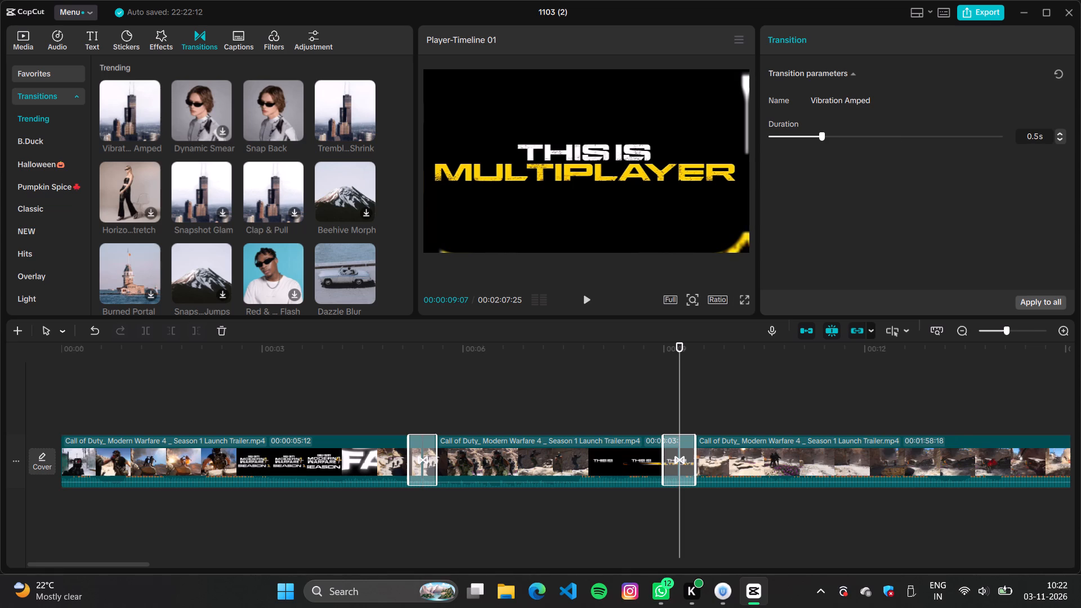
# Play through the second transition into the Canyon shot and split the trailer clip at 00:00:10:24.
pyautogui.click(380, 405)
pyautogui.press('space')
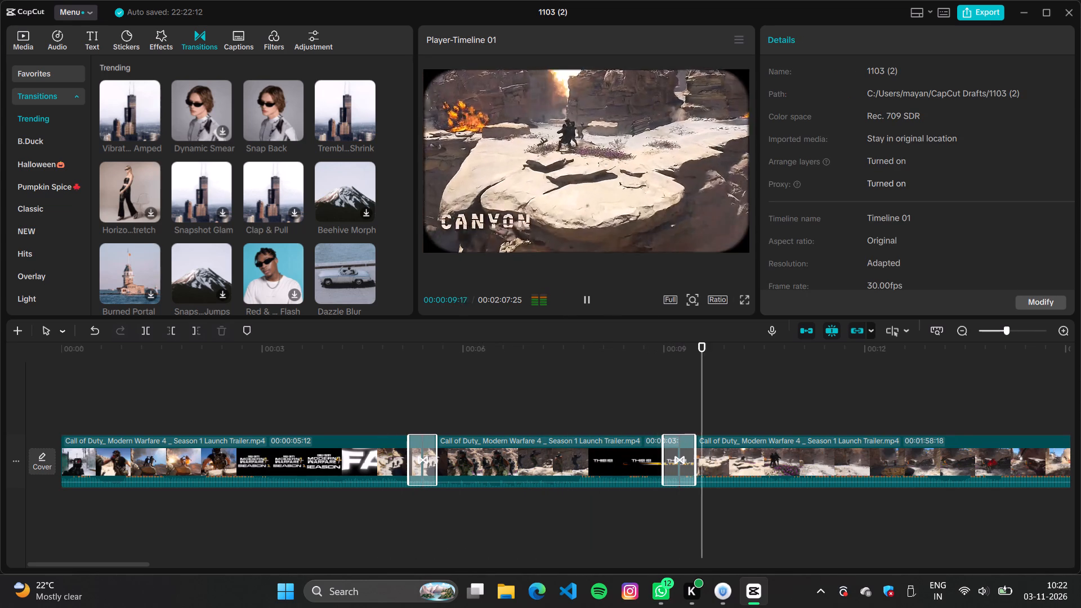
pyautogui.press('space')
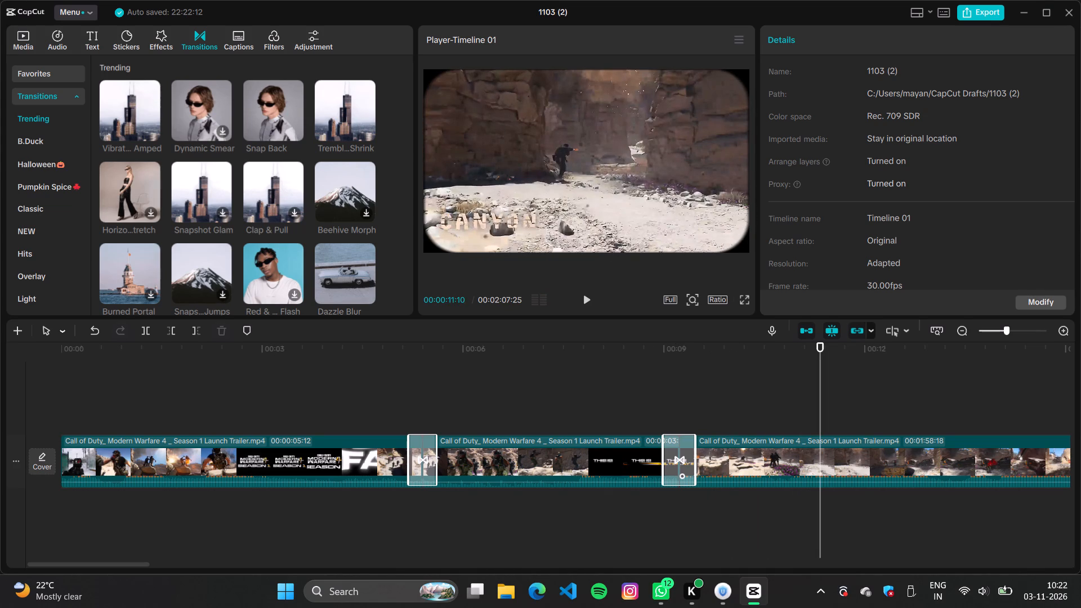
pyautogui.keyDown('ctrl'); pyautogui.scroll(-7, 760, 446); pyautogui.keyUp('ctrl')
pyautogui.click(481, 410)
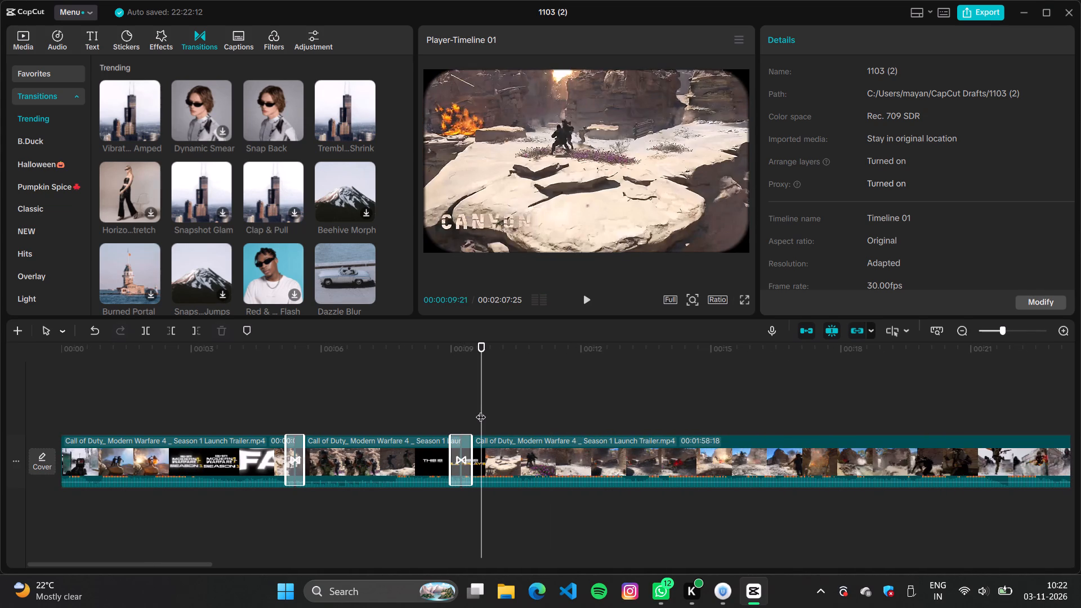
pyautogui.press('space')
pyautogui.press('space')
pyautogui.press('space')
pyautogui.press('space')
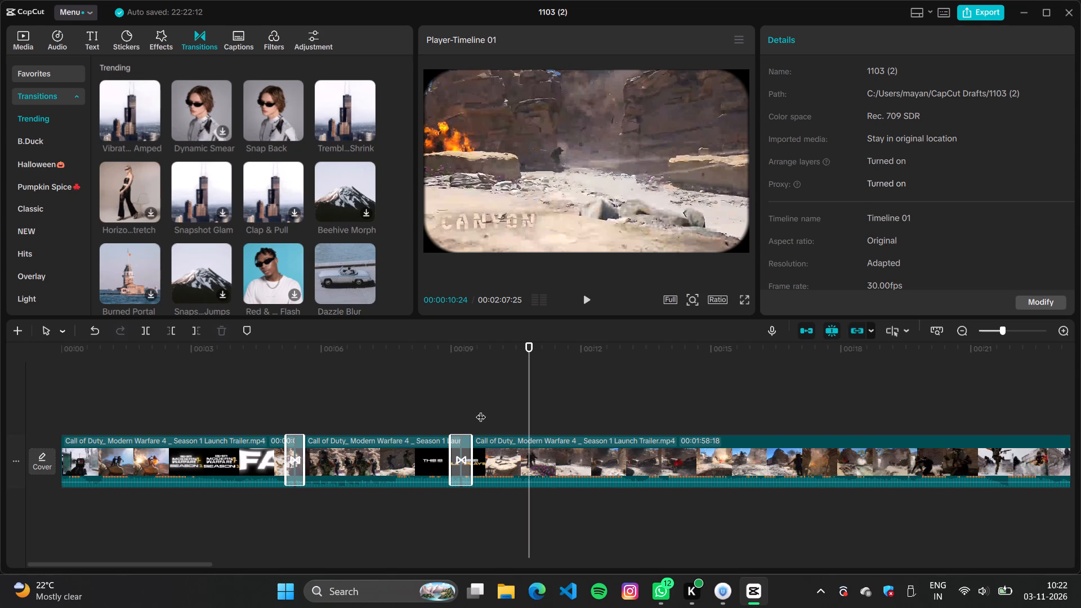
pyautogui.hotkey('ctrl', 'b')
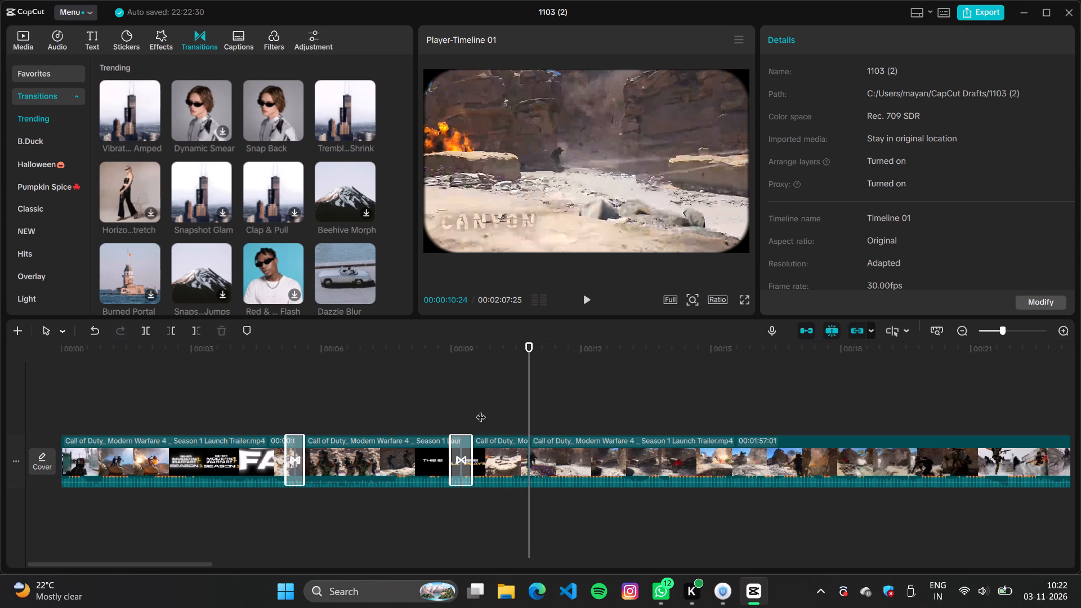
# Split the trailer clip again at 00:00:12:04, in the shot of the wrecked vehicles.
pyautogui.press('space')
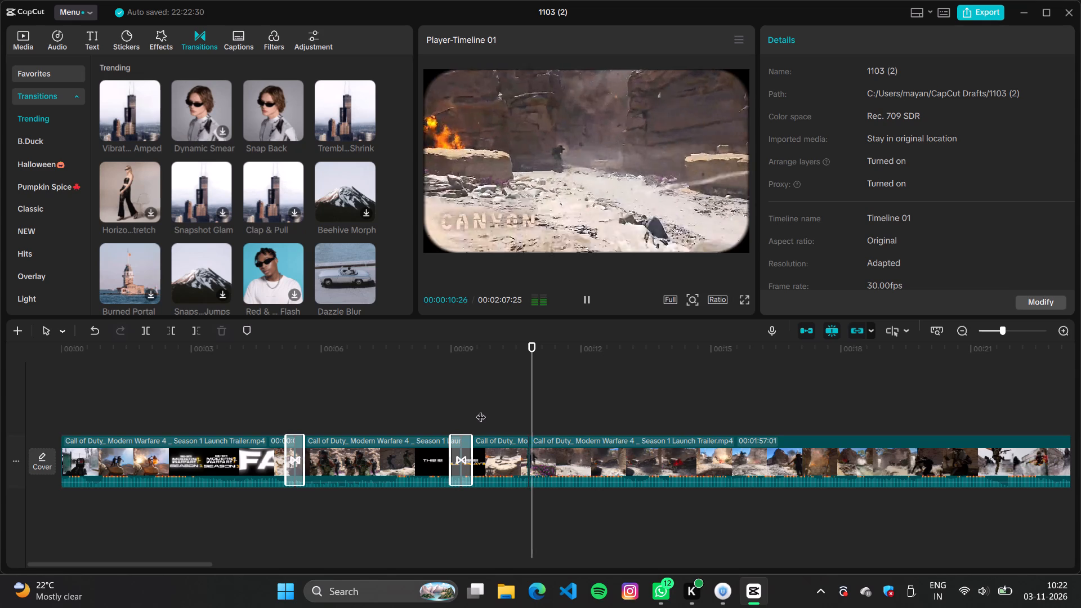
pyautogui.press('space')
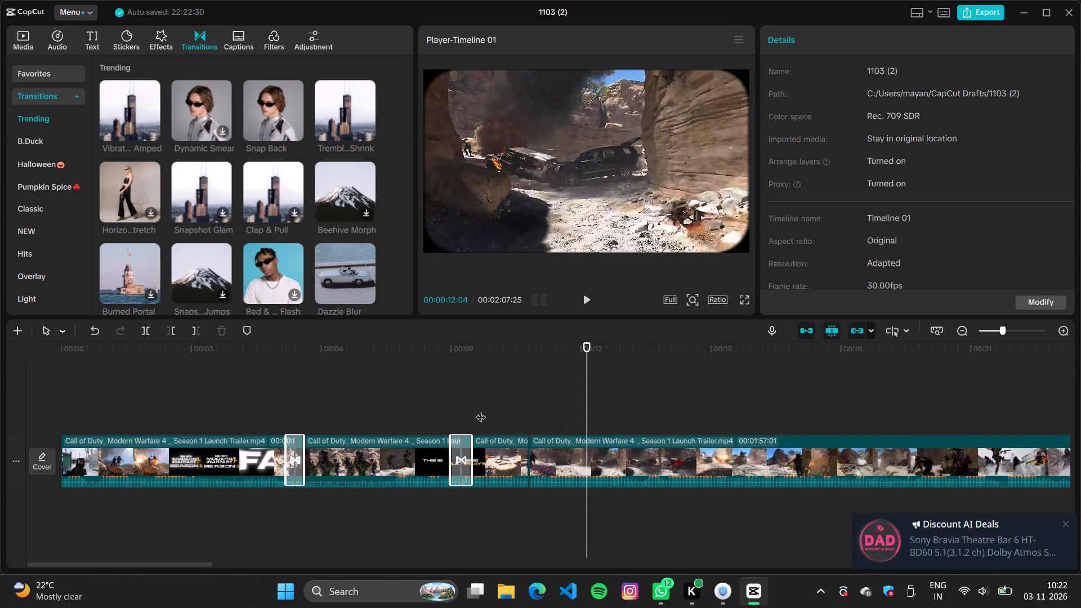
pyautogui.hotkey('ctrl', 'b')
# Find the moment just before the soldier is hit beside the wrecked vehicles and split the clip at 00:00:12:17.
pyautogui.press('space')
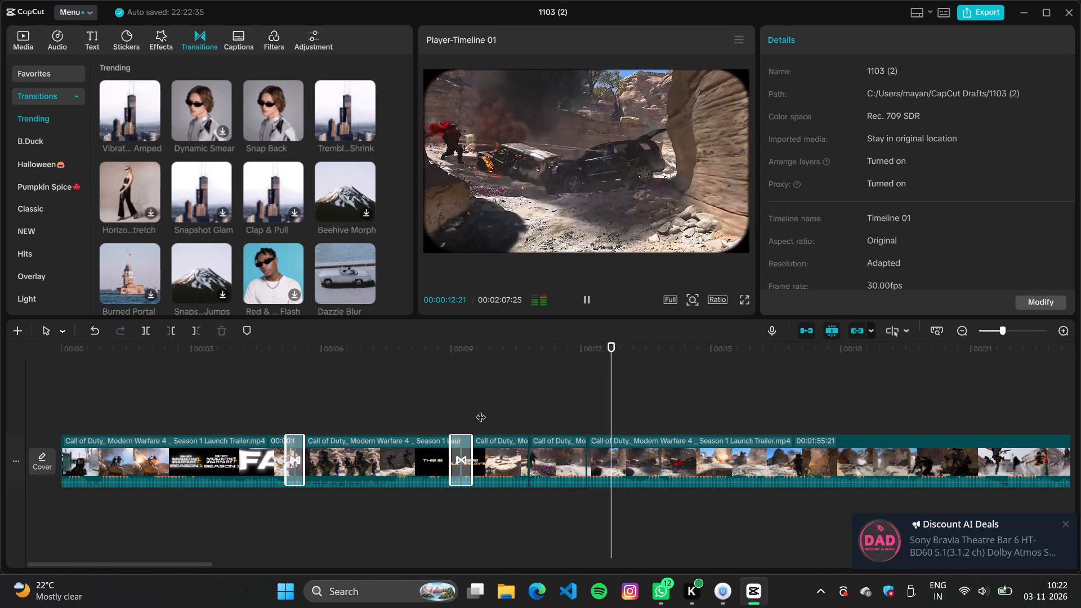
pyautogui.press('space')
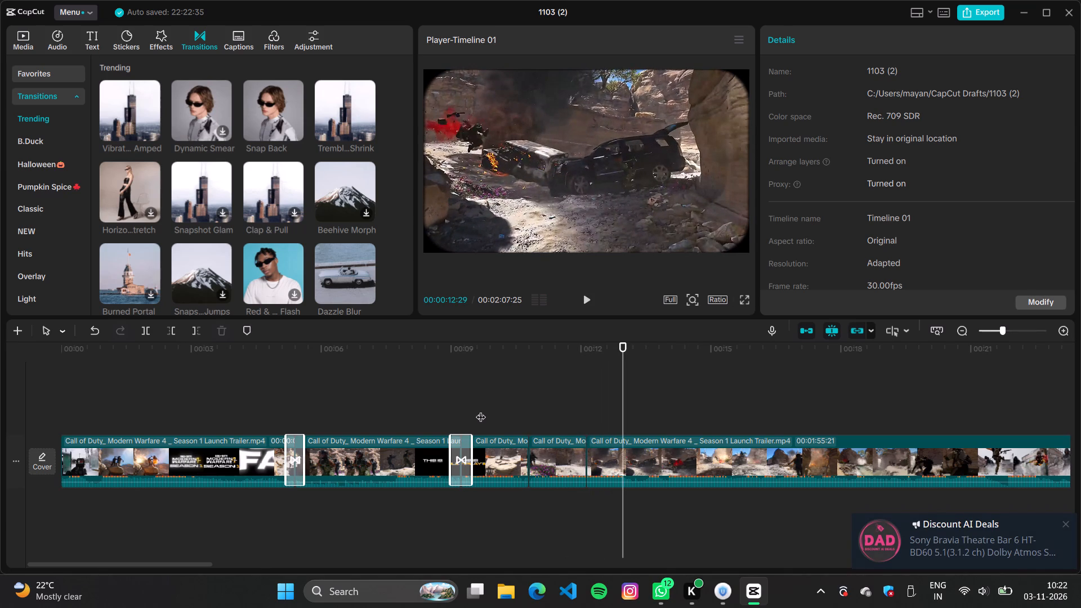
pyautogui.press('Left')
pyautogui.press('Left')
pyautogui.press('Left')
pyautogui.press('Left')
pyautogui.press('Left')
pyautogui.press('Left')
pyautogui.press('Left')
pyautogui.press('Left')
pyautogui.press('Left')
pyautogui.press('Left')
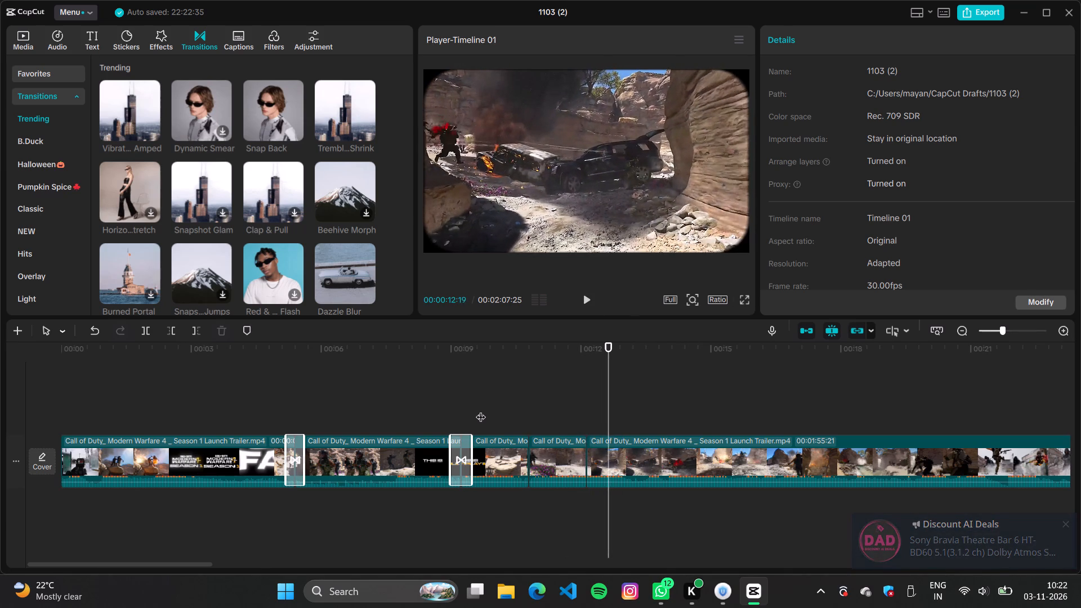
pyautogui.press('Left')
pyautogui.press('Left')
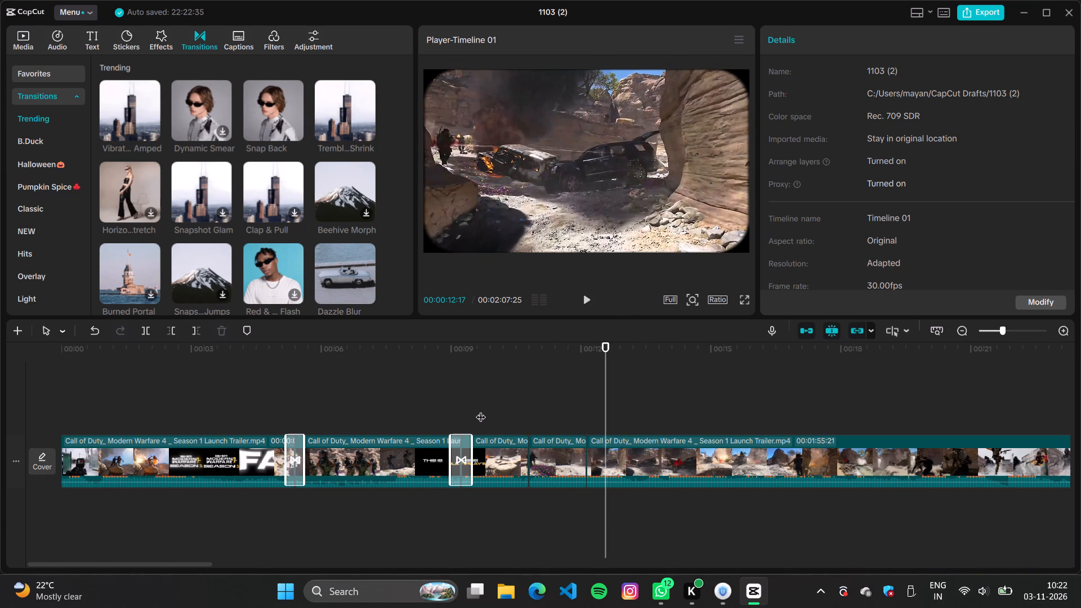
pyautogui.hotkey('ctrl', 'b')
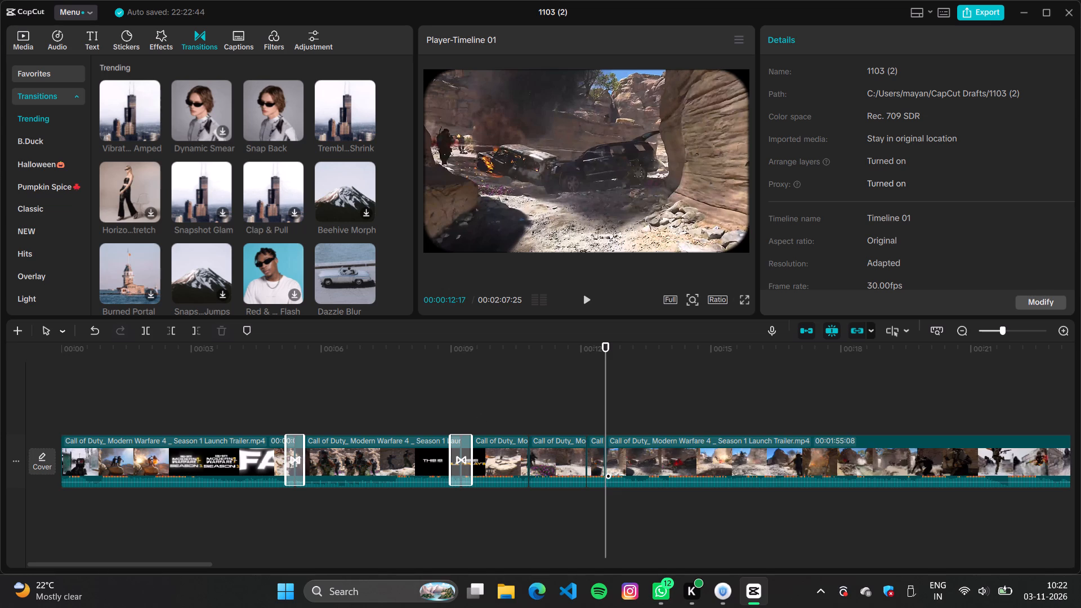
# Play on to the burning vehicle close-up and split the trailer clip at 00:00:14:02.
pyautogui.click(644, 453)
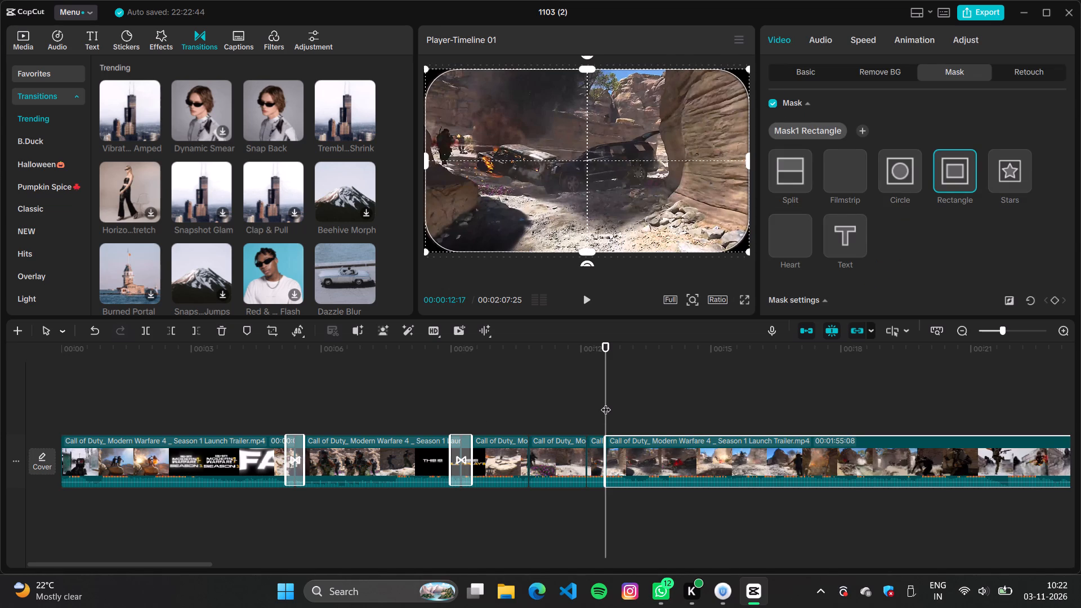
pyautogui.press('space')
pyautogui.press('space')
pyautogui.press('space')
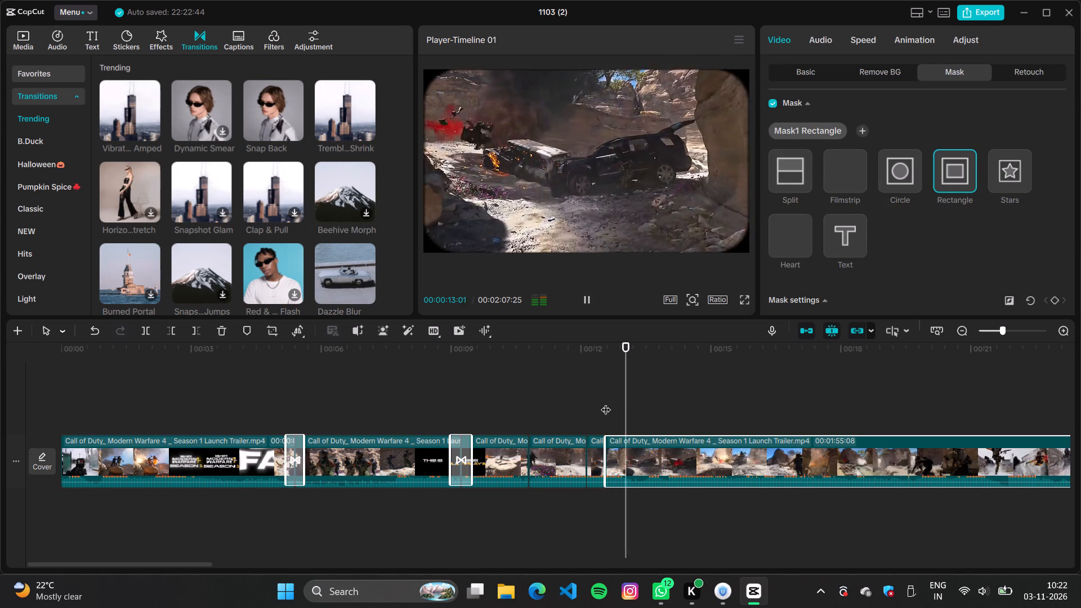
pyautogui.press('space')
pyautogui.press('space')
pyautogui.press('space')
pyautogui.press('space')
pyautogui.press('space')
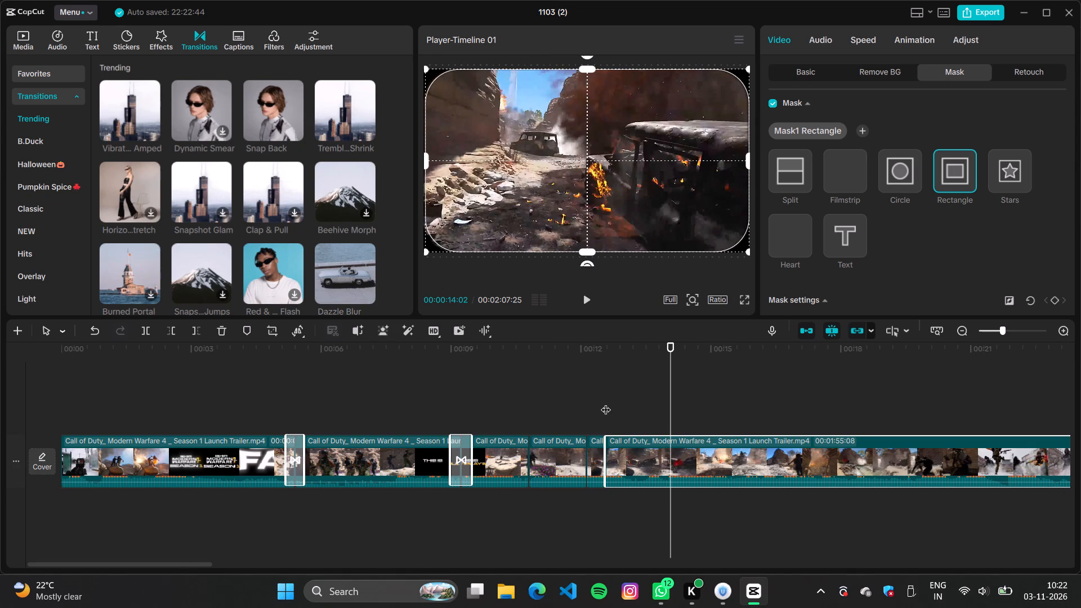
pyautogui.hotkey('ctrl', 'b')
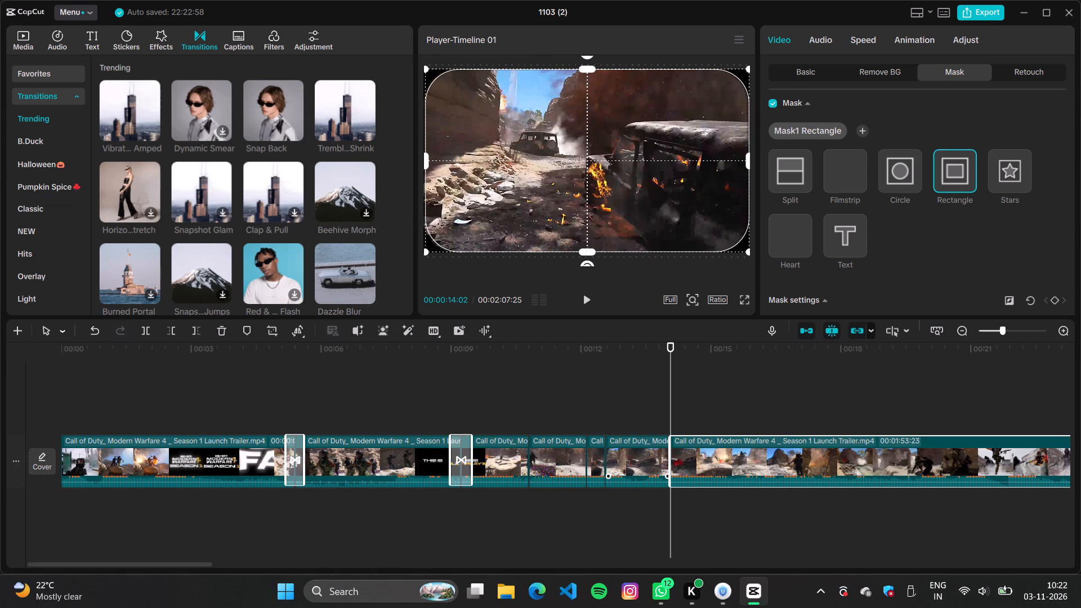
# Delete the remaining trailer footage after the 00:00:14:02 cut.
pyautogui.click(638, 450)
pyautogui.click(713, 450)
pyautogui.press('BackSpace')
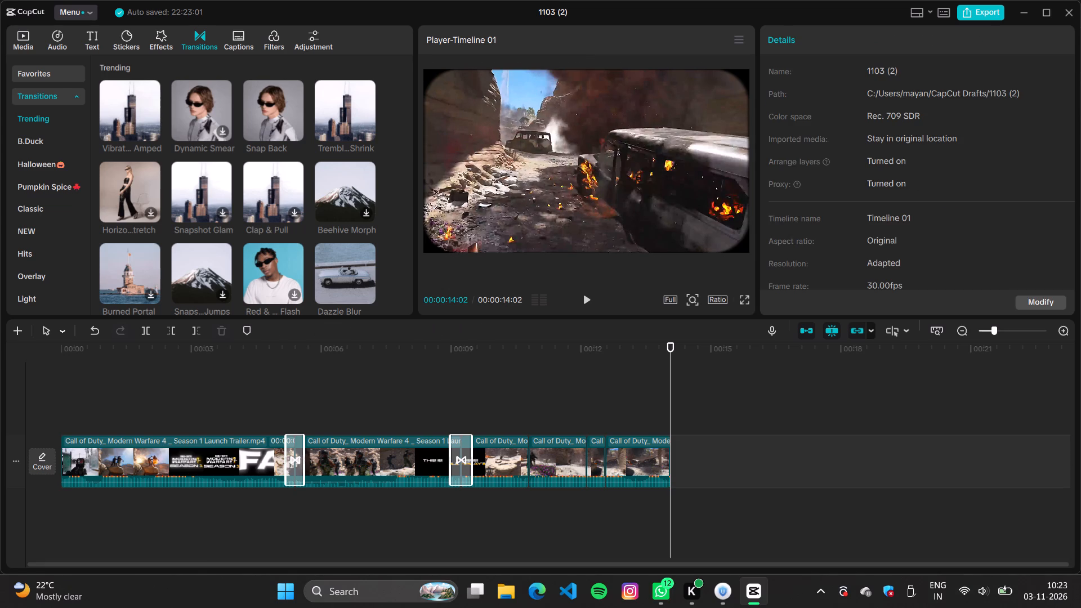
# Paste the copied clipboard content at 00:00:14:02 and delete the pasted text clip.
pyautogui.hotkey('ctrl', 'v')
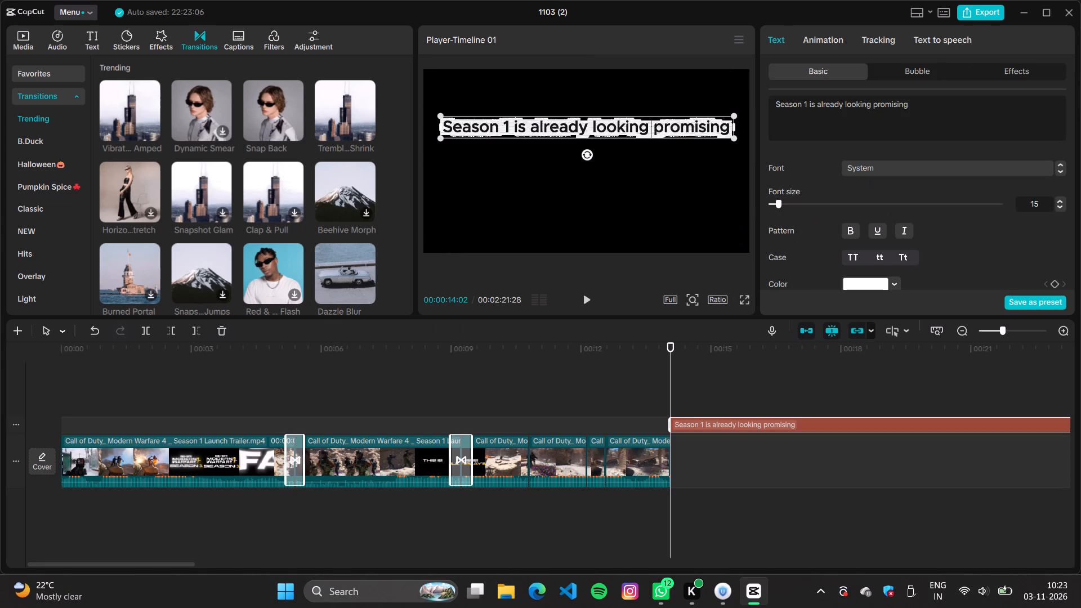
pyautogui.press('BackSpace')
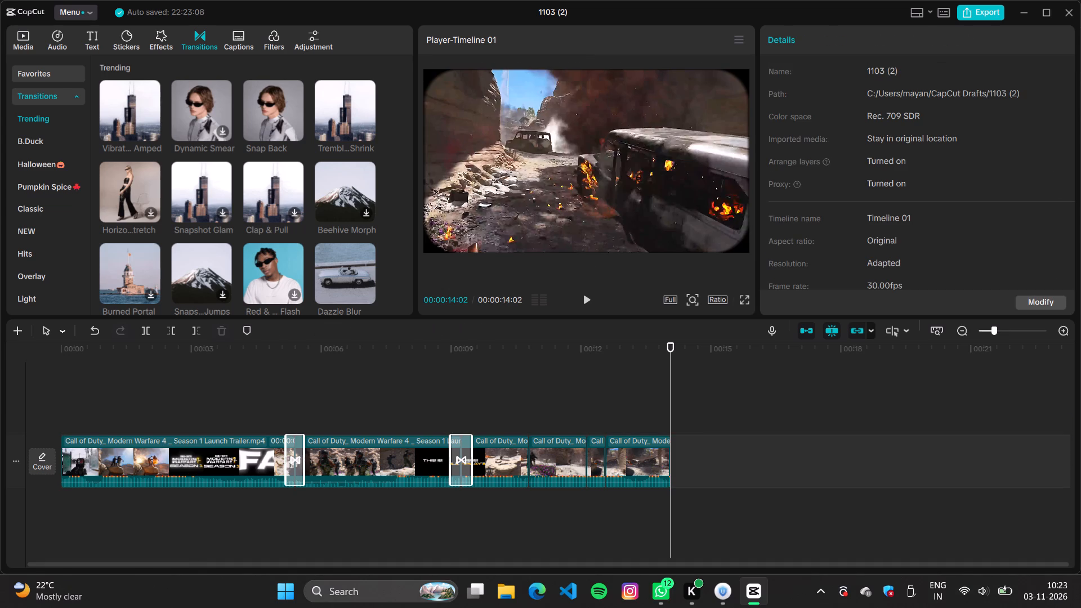
# Apply the Screen Off exit animation to the last clip, which ends at 00:00:14:02.
pyautogui.click(644, 436)
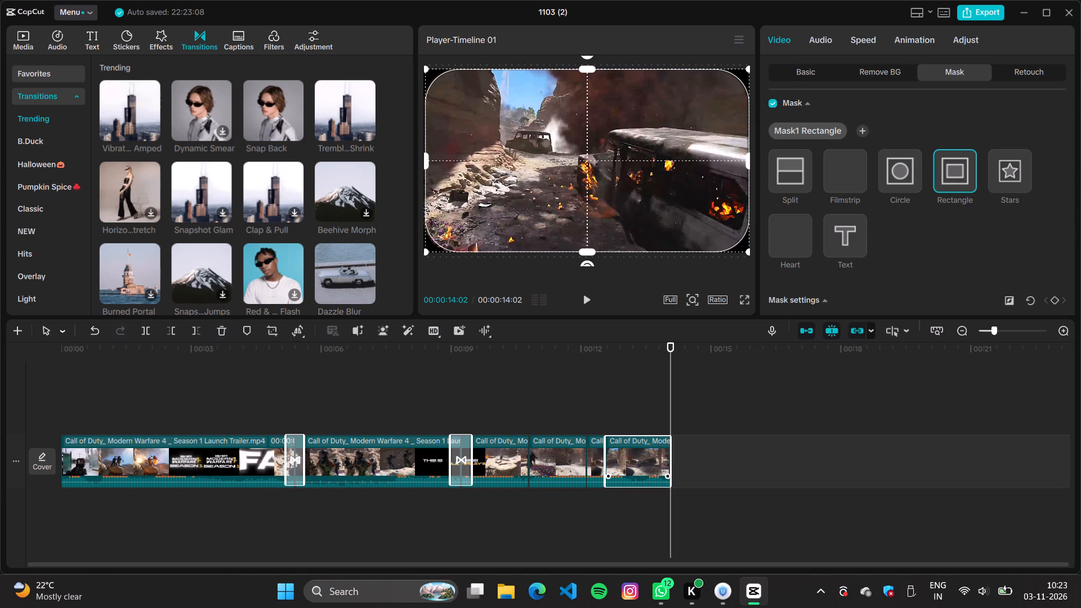
pyautogui.click(911, 40)
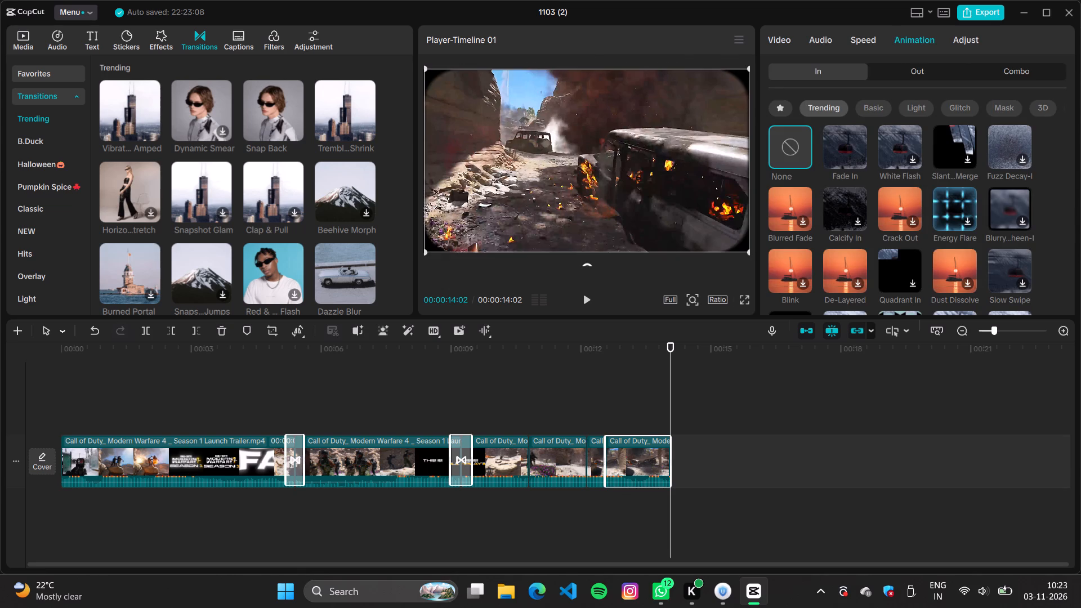
pyautogui.click(910, 74)
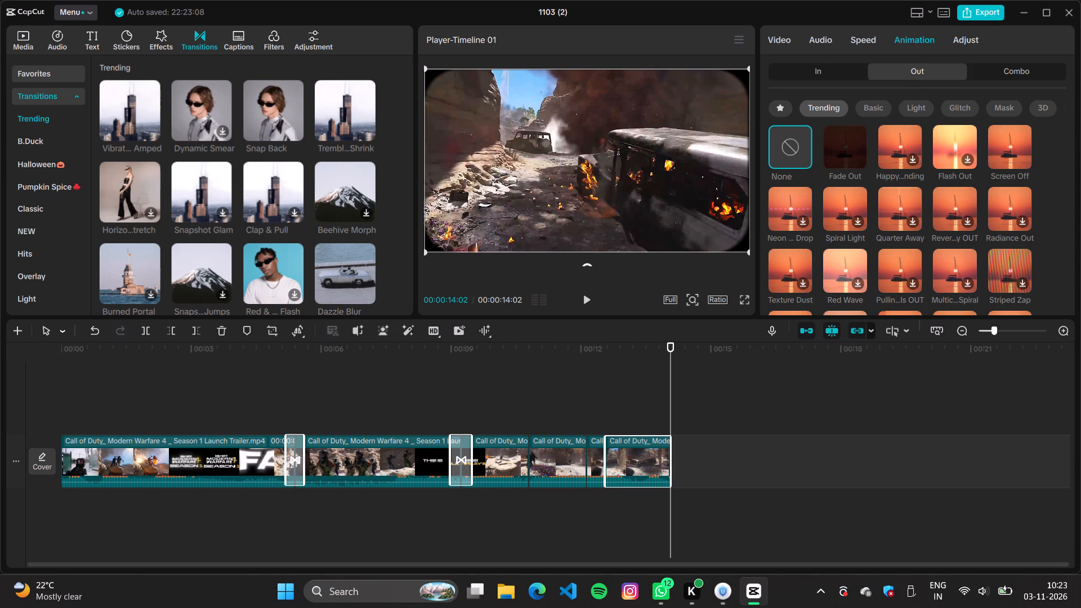
pyautogui.click(666, 400)
pyautogui.click(659, 392)
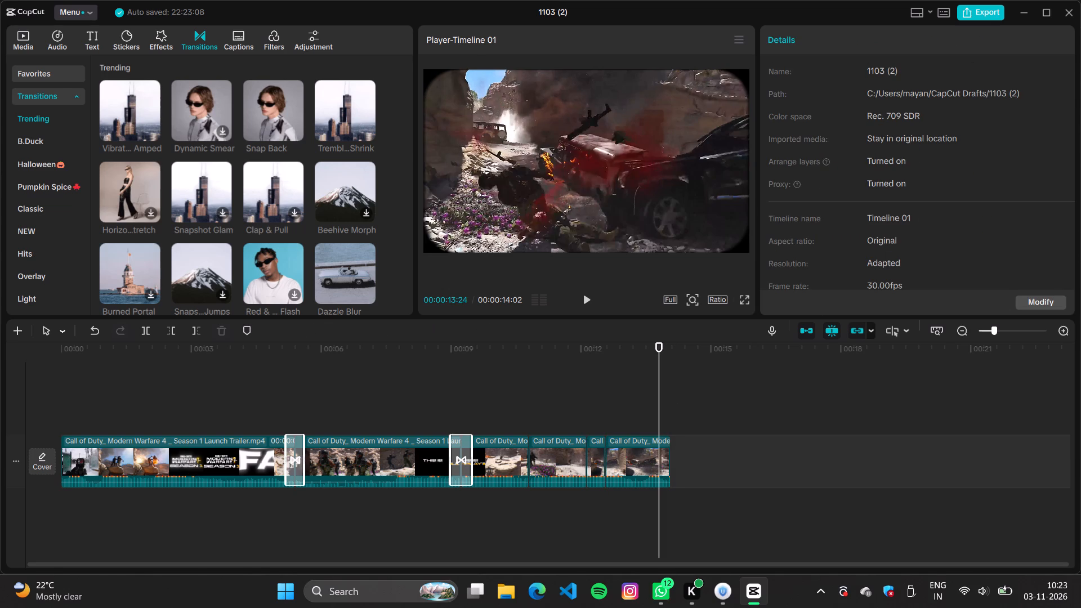
pyautogui.click(641, 461)
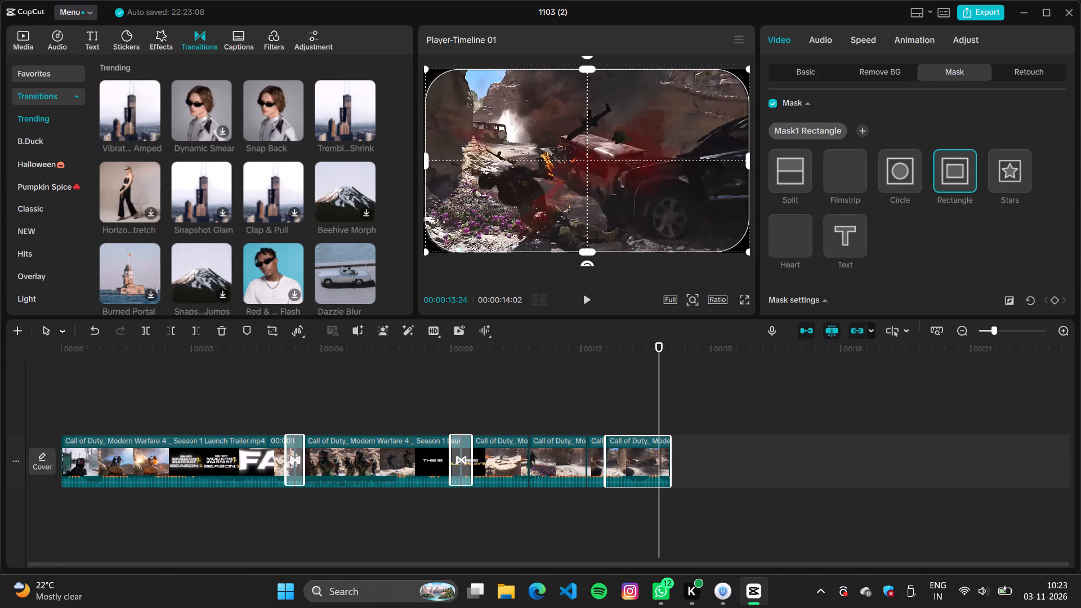
pyautogui.click(900, 39)
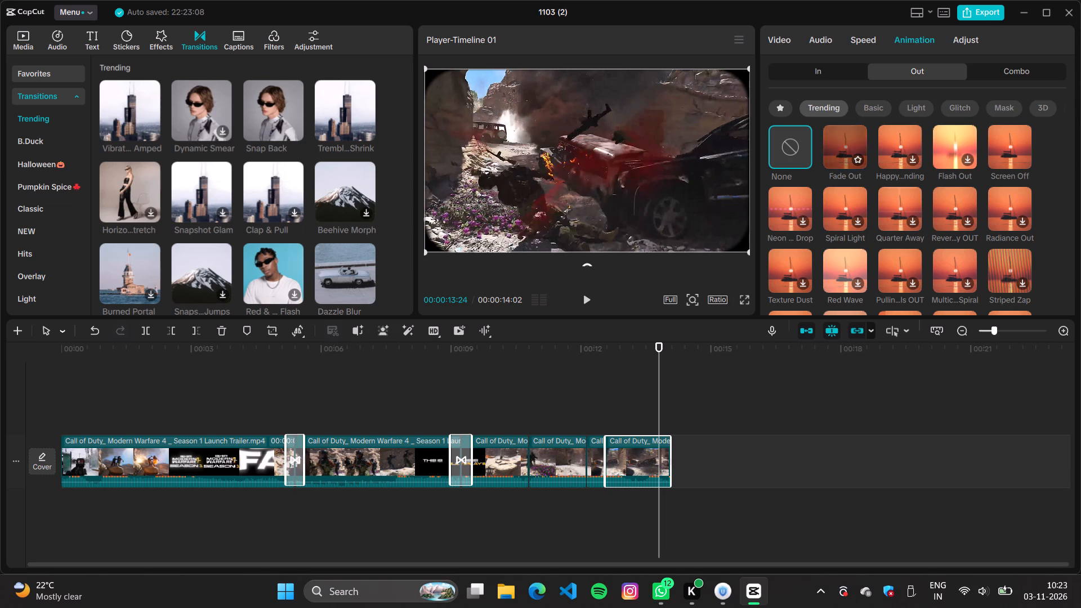
pyautogui.click(773, 108)
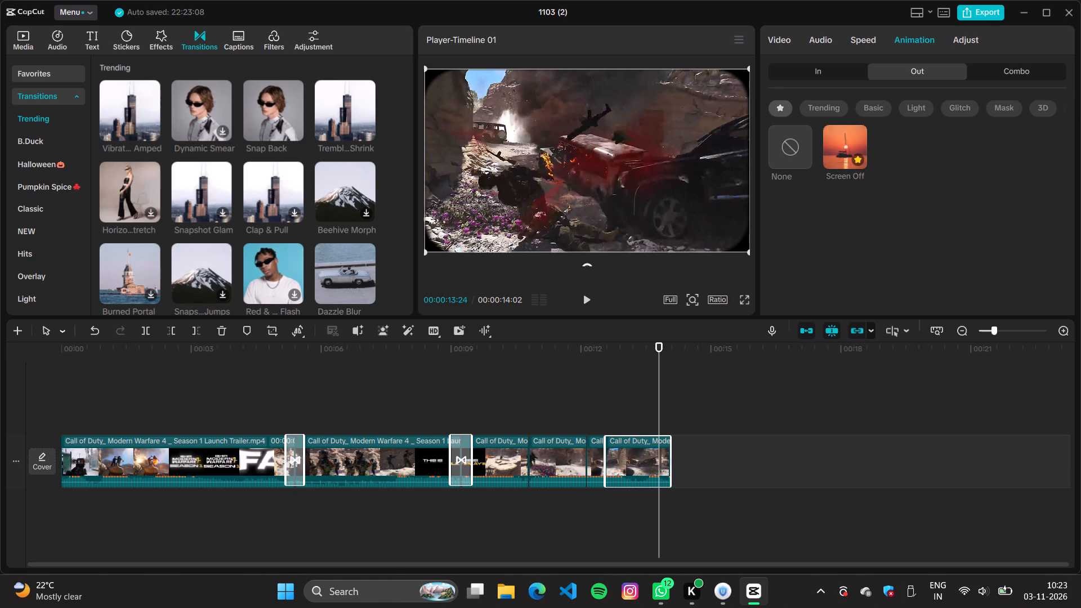
pyautogui.click(856, 159)
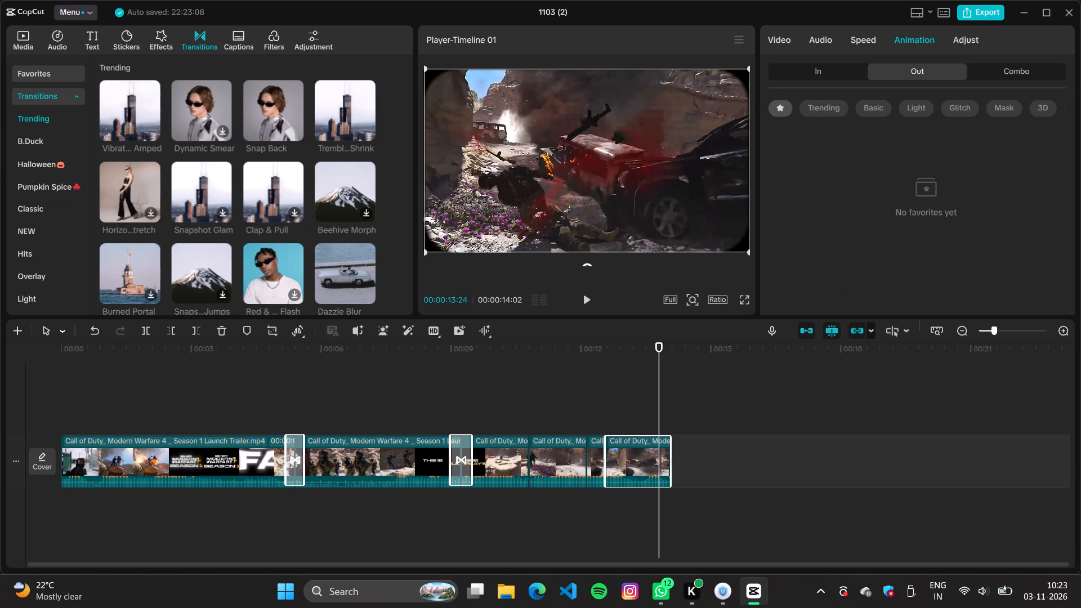
pyautogui.click(779, 111)
pyautogui.click(779, 109)
pyautogui.click(921, 78)
pyautogui.click(812, 113)
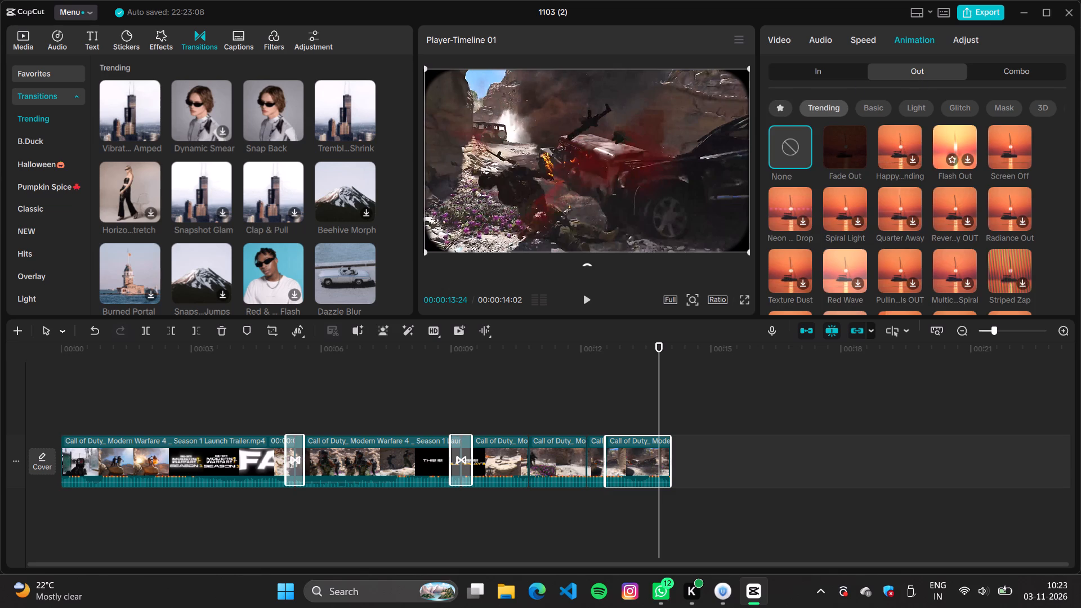
pyautogui.click(1024, 158)
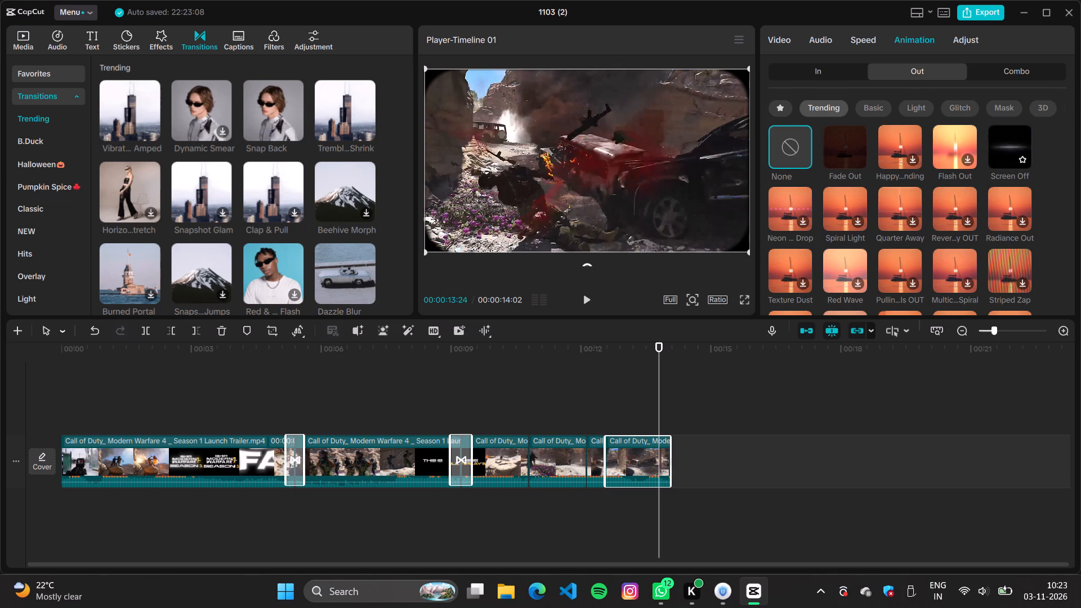
pyautogui.click(1006, 157)
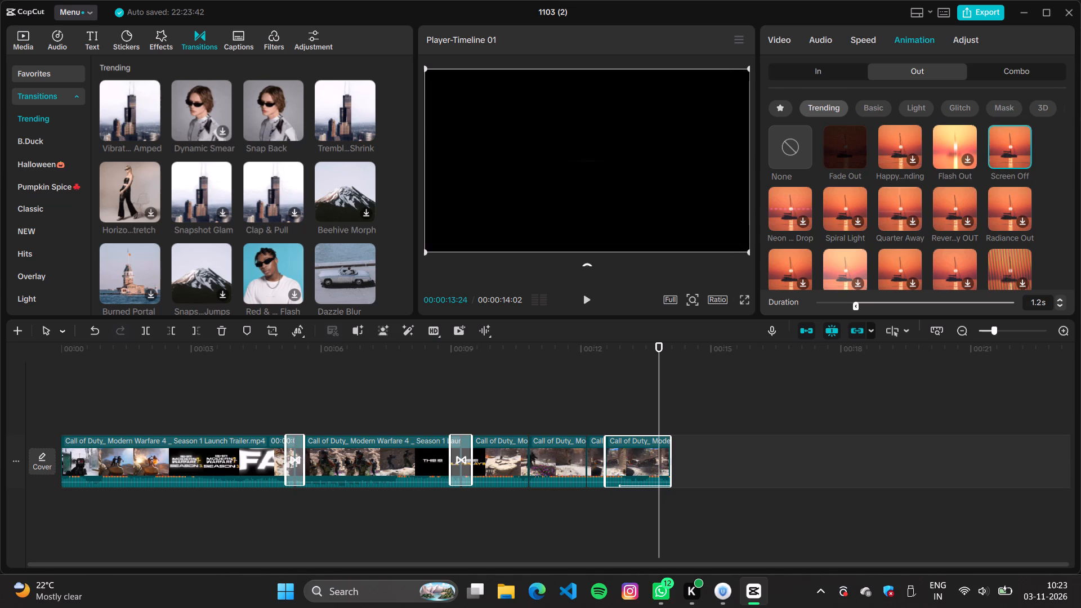
# Set the last clip's Screen Off animation duration to 0.7 s.
pyautogui.click(879, 302)
pyautogui.click(899, 303)
pyautogui.click(916, 303)
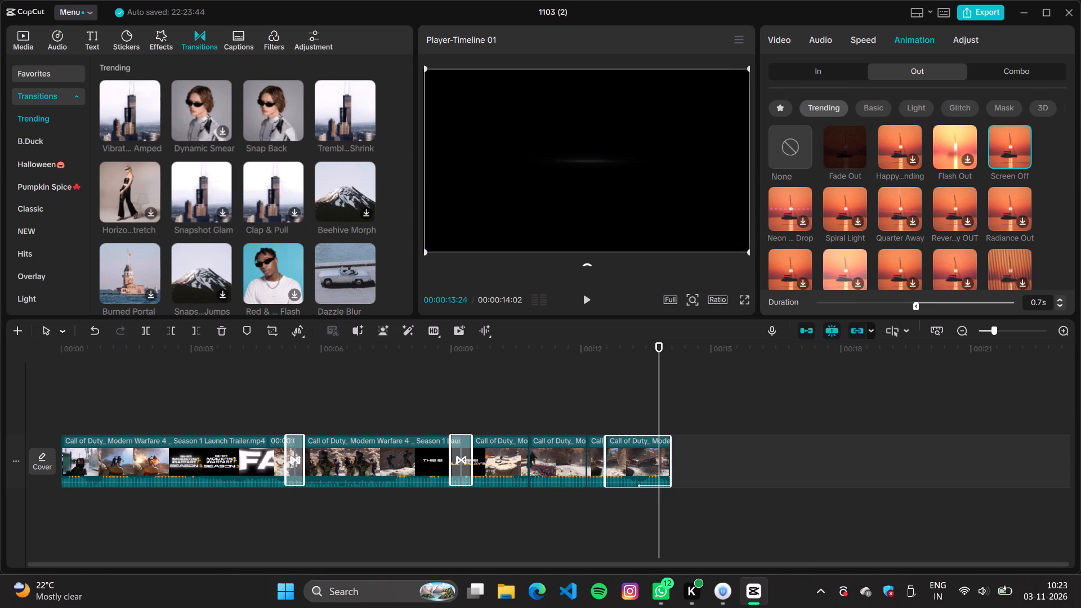
# Set the last clip's Screen Off animation duration to 0.4 s and play the ending.
pyautogui.click(928, 303)
pyautogui.click(936, 304)
pyautogui.click(957, 301)
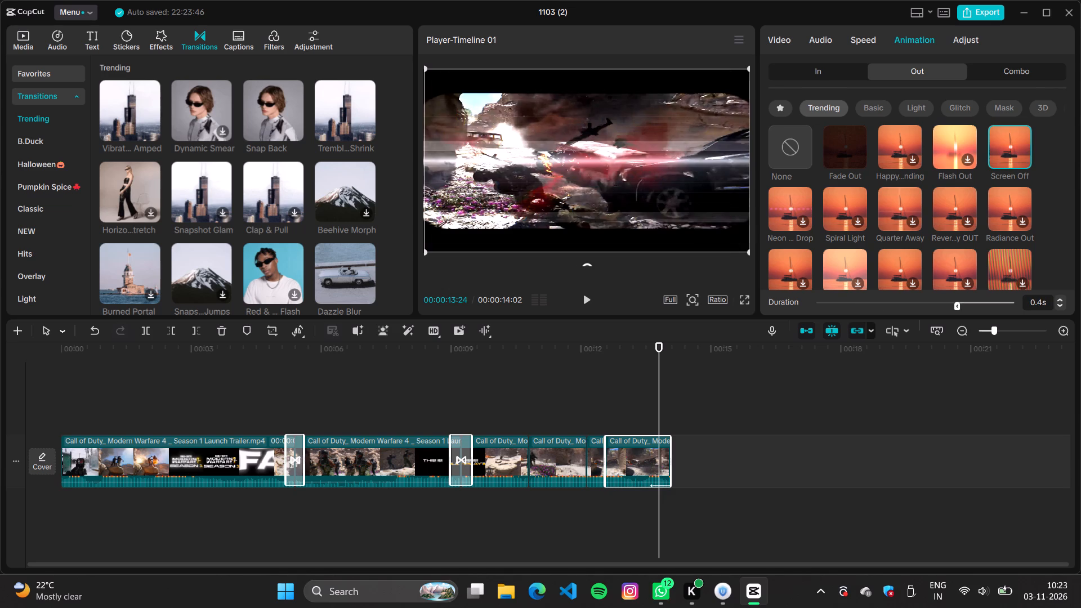
pyautogui.click(965, 301)
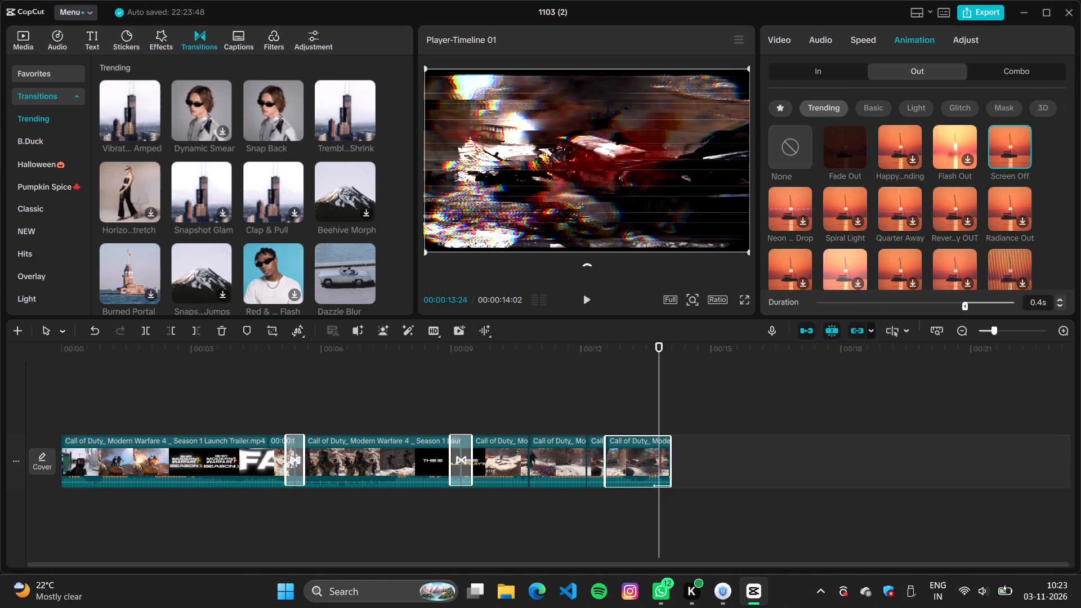
pyautogui.click(579, 403)
pyautogui.press('space')
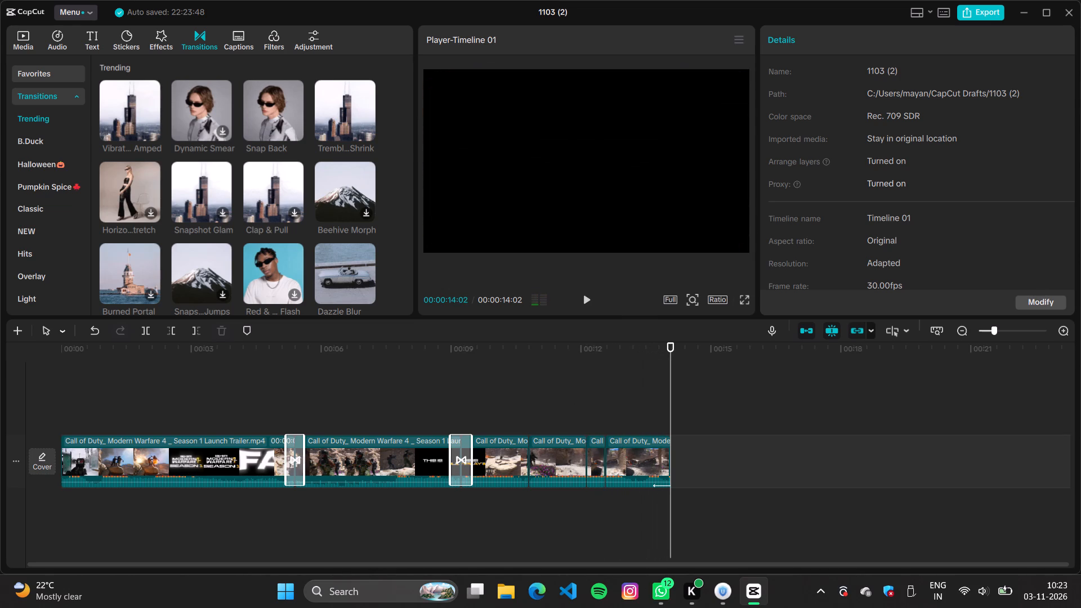
# Return the playhead to 00:00:00:00 and export the edit as 1103 (2)(2) in 4K, H.264, mp4, 30fps, dismissing the sharing options.
pyautogui.click(57, 414)
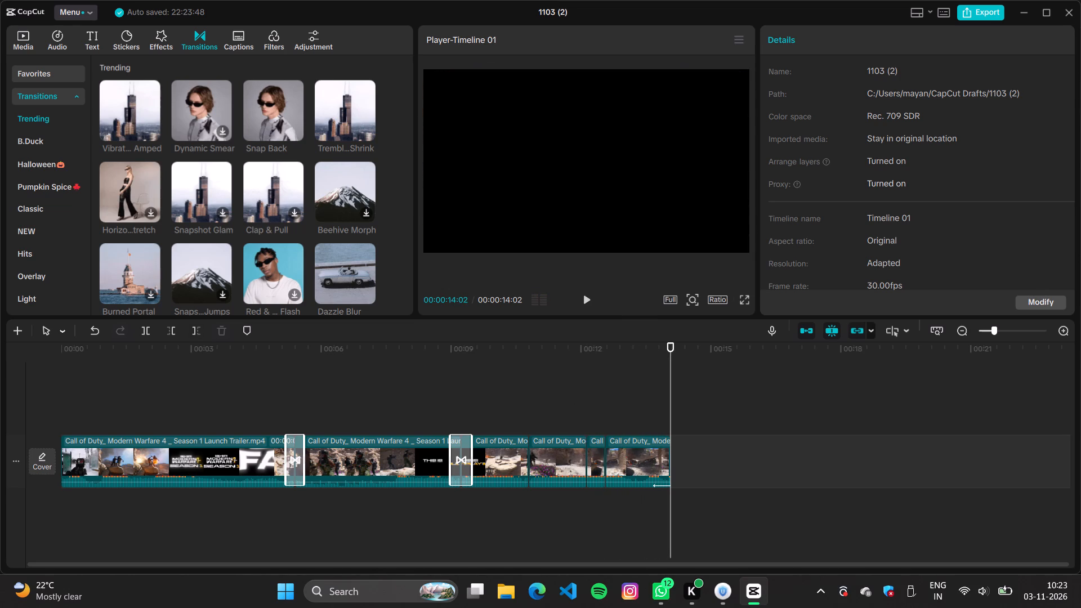
pyautogui.click(75, 415)
pyautogui.click(68, 410)
pyautogui.moveTo(69, 410); pyautogui.dragTo(44, 409)
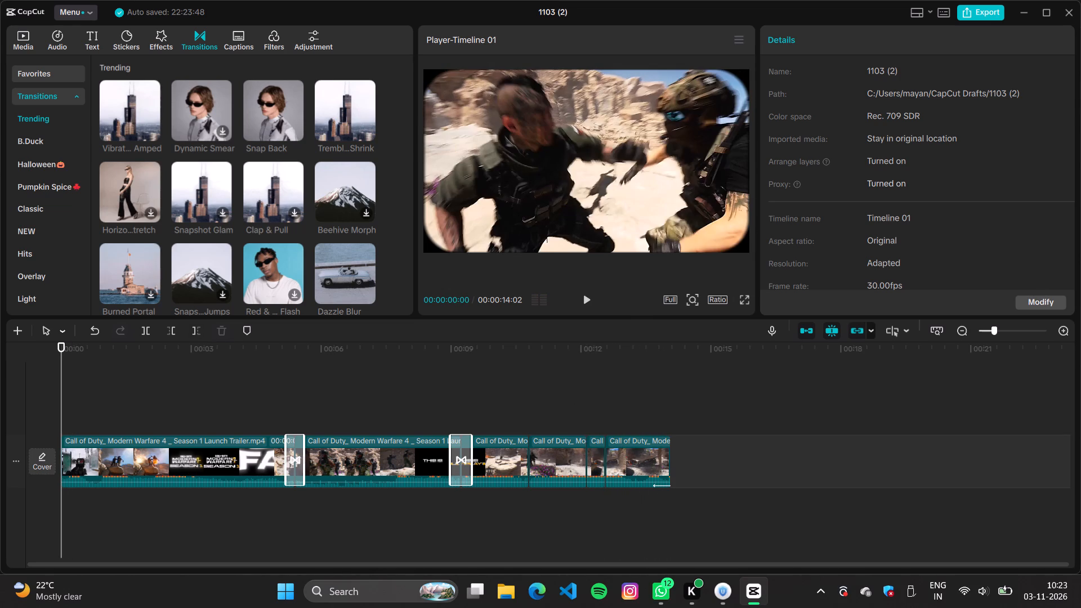
pyautogui.click(973, 15)
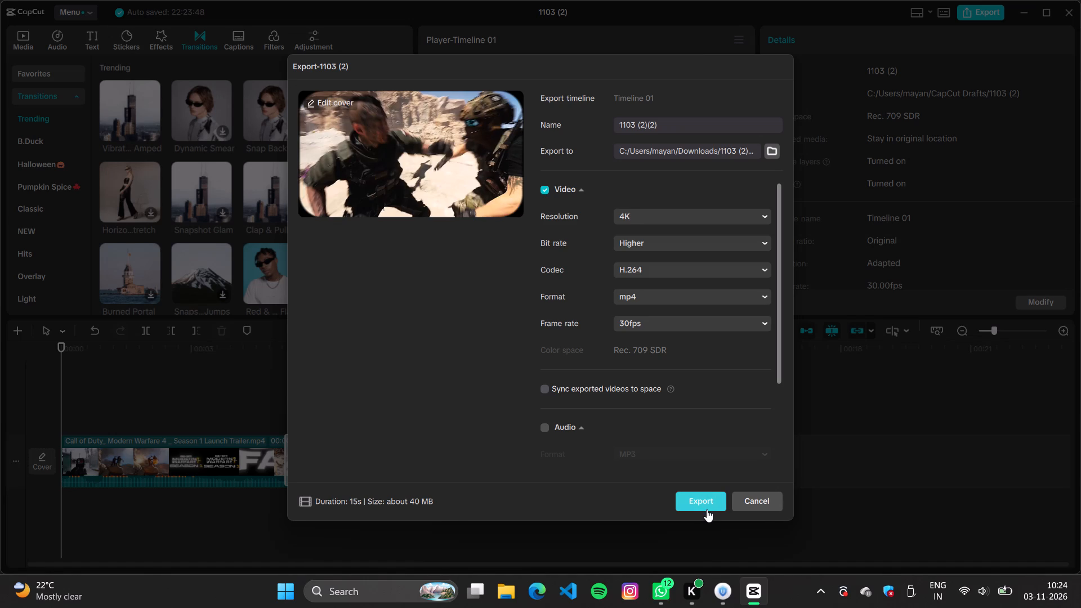
pyautogui.click(710, 502)
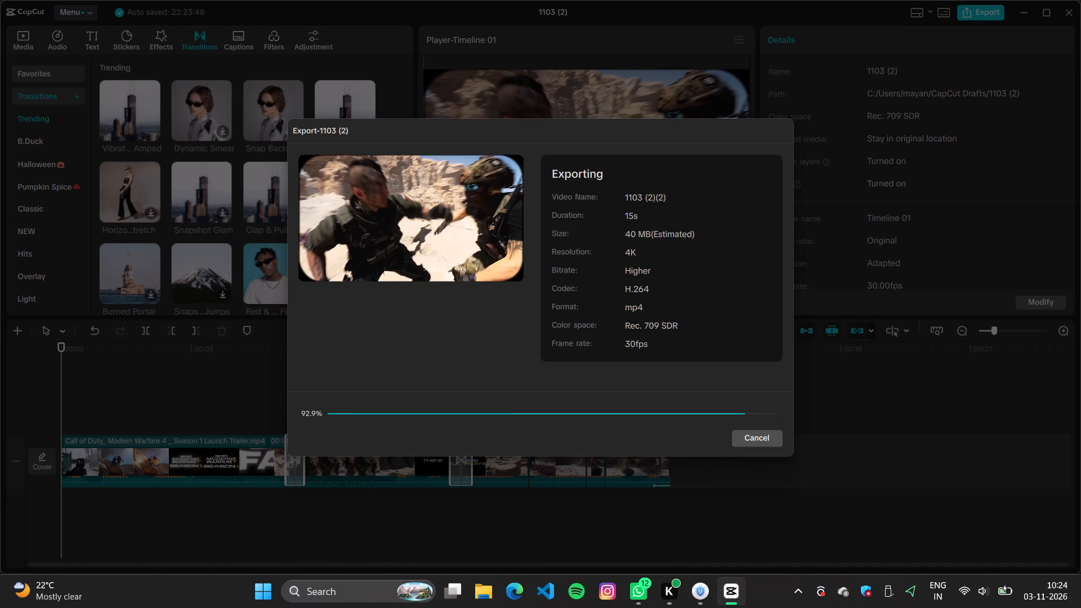
pyautogui.click(760, 484)
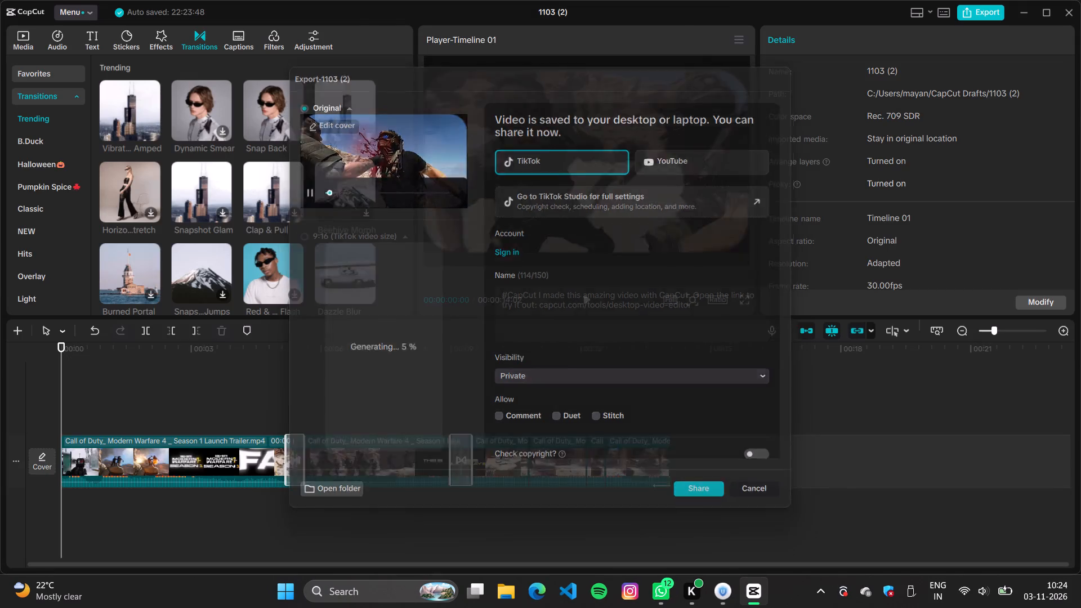
# Delete all the clips from the timeline.
pyautogui.moveTo(749, 454); pyautogui.dragTo(62, 498)
pyautogui.press('BackSpace')
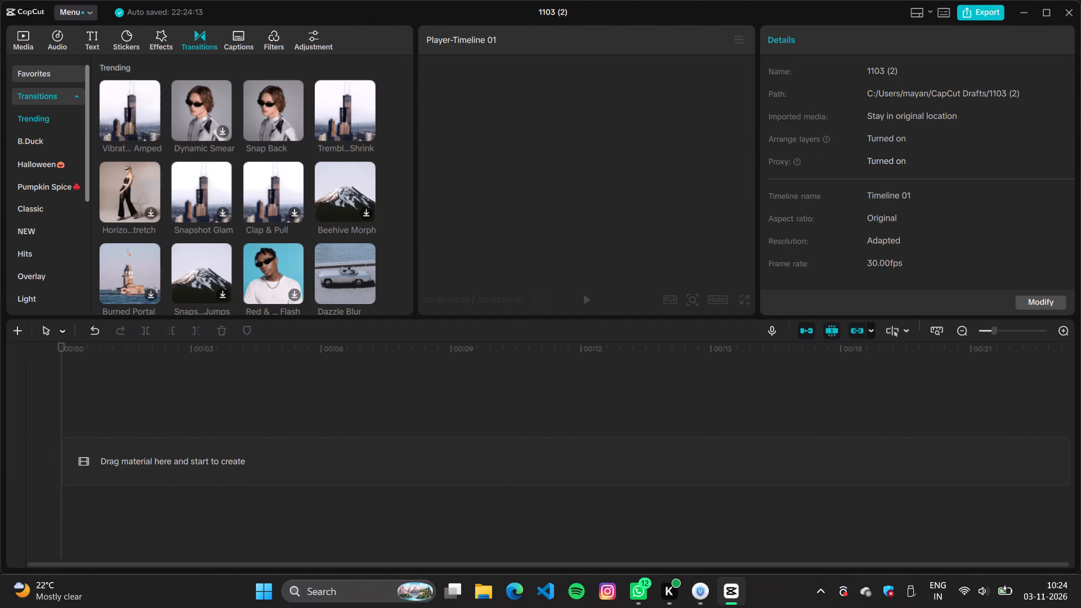
# Import the exported video 1103 (2)(2).mp4 into the media and add it to the empty timeline.
pyautogui.click(8, 32)
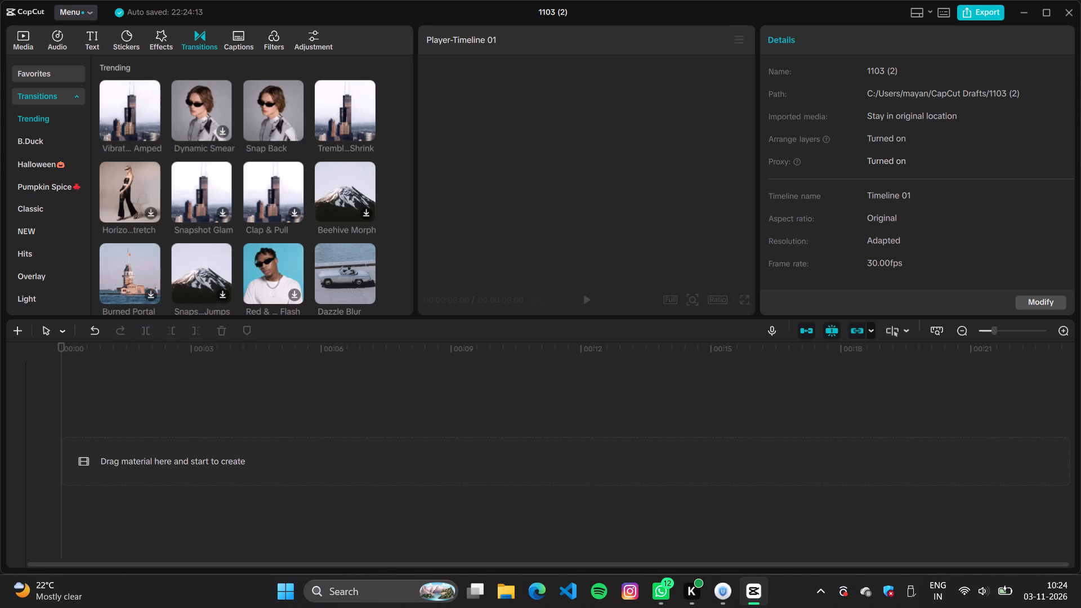
pyautogui.click(24, 43)
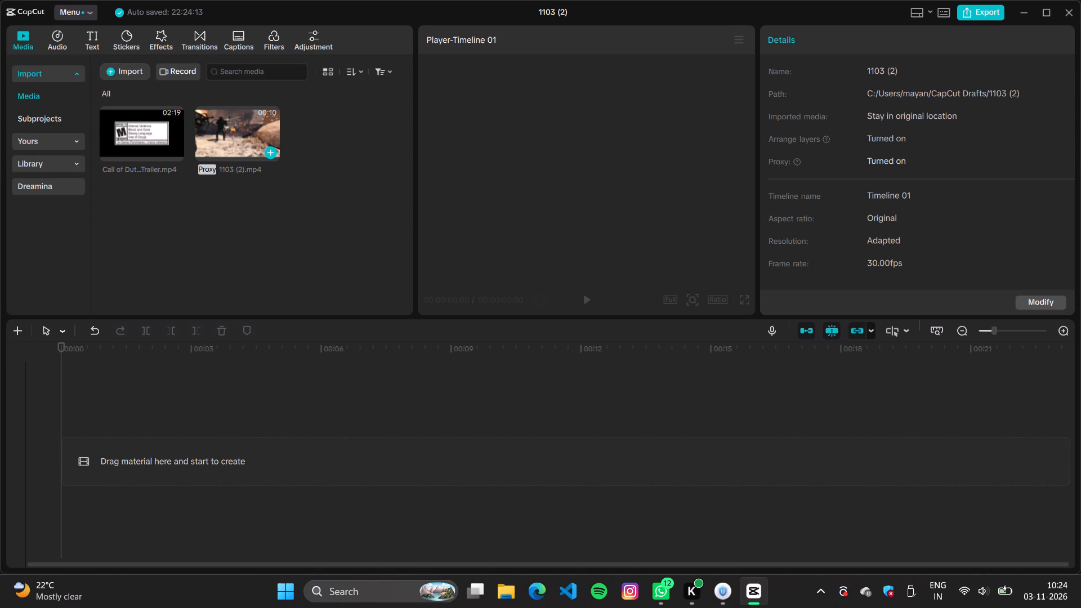
pyautogui.click(147, 78)
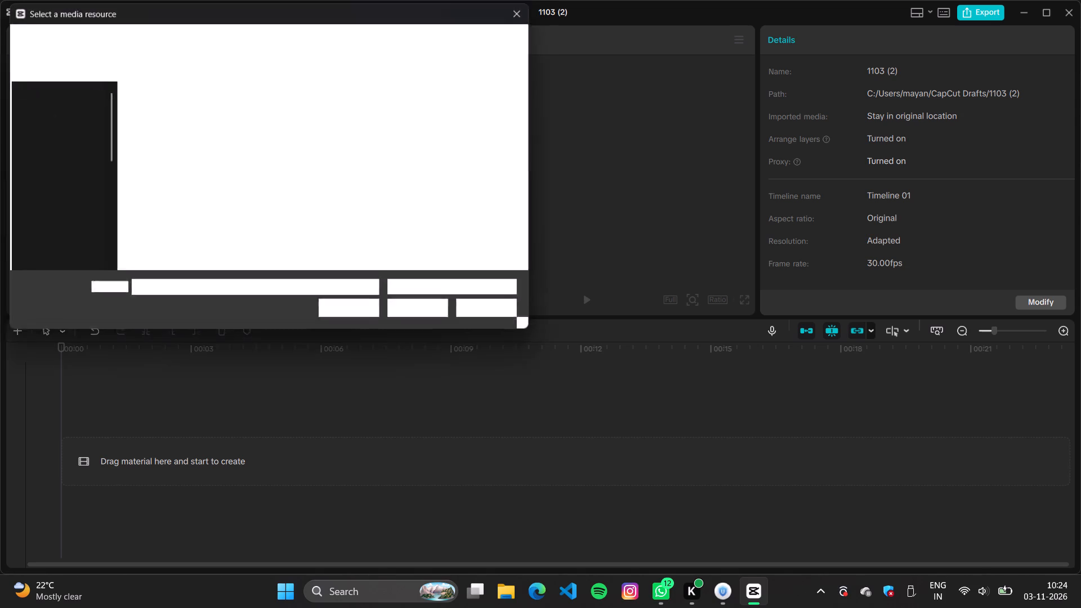
pyautogui.click(180, 149)
pyautogui.click(423, 310)
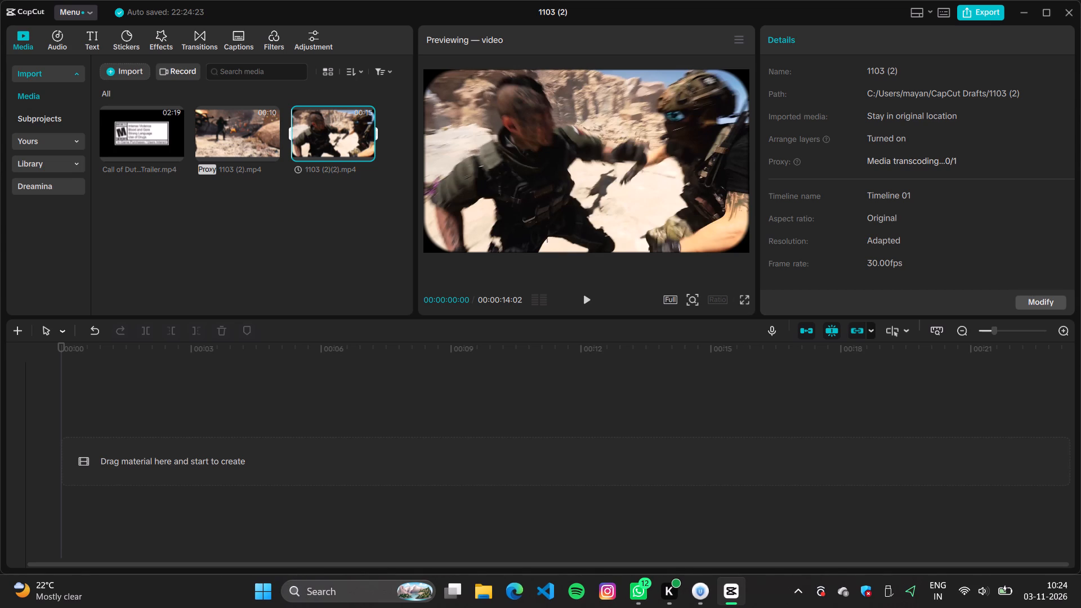
pyautogui.click(367, 154)
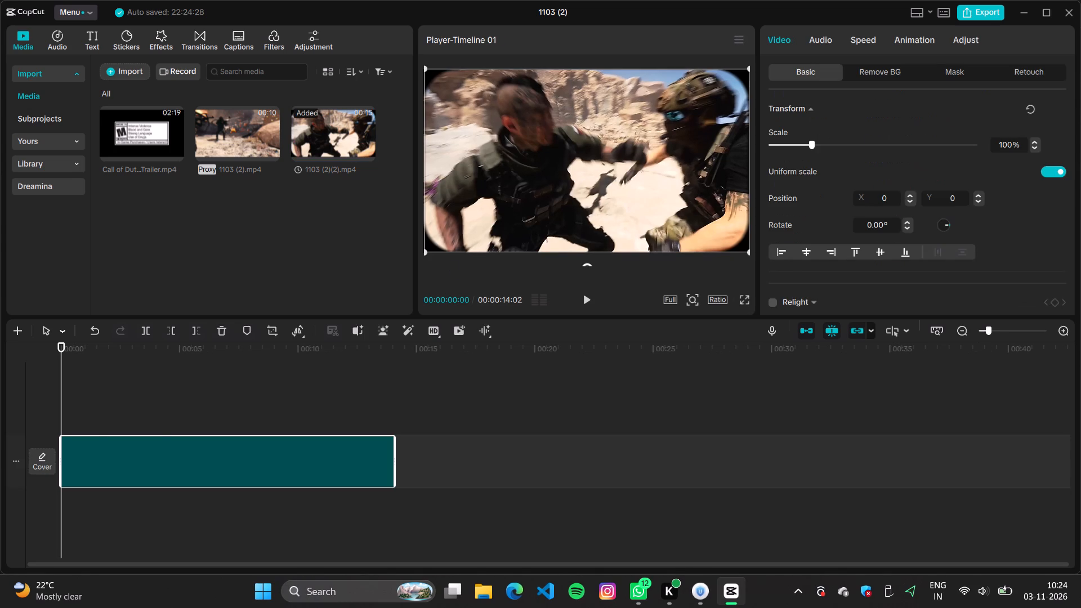
# Set the project's aspect ratio to 9:16.
pyautogui.click(716, 299)
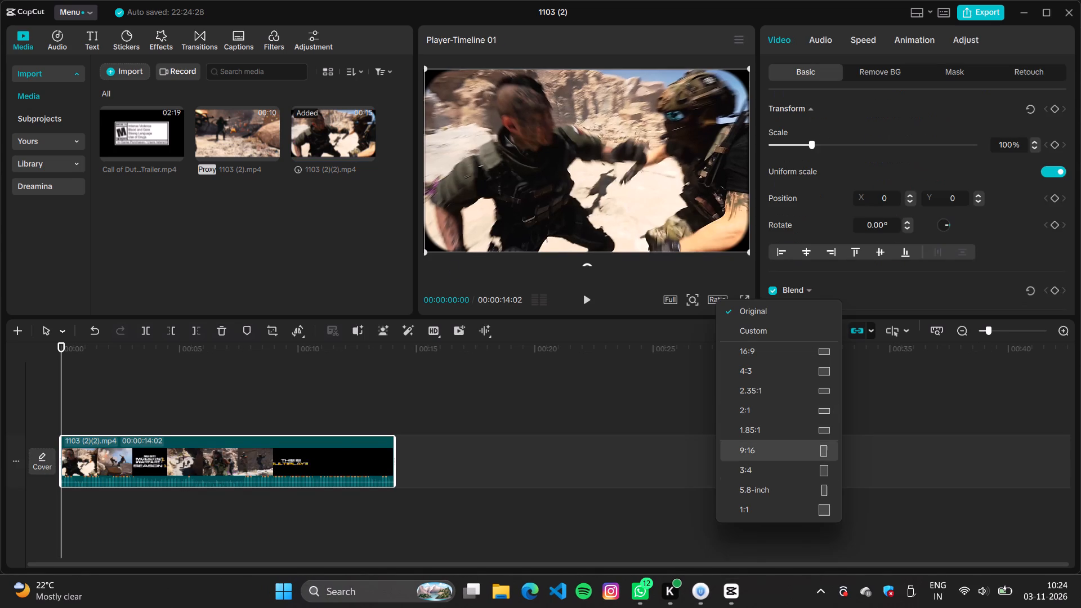
pyautogui.click(753, 449)
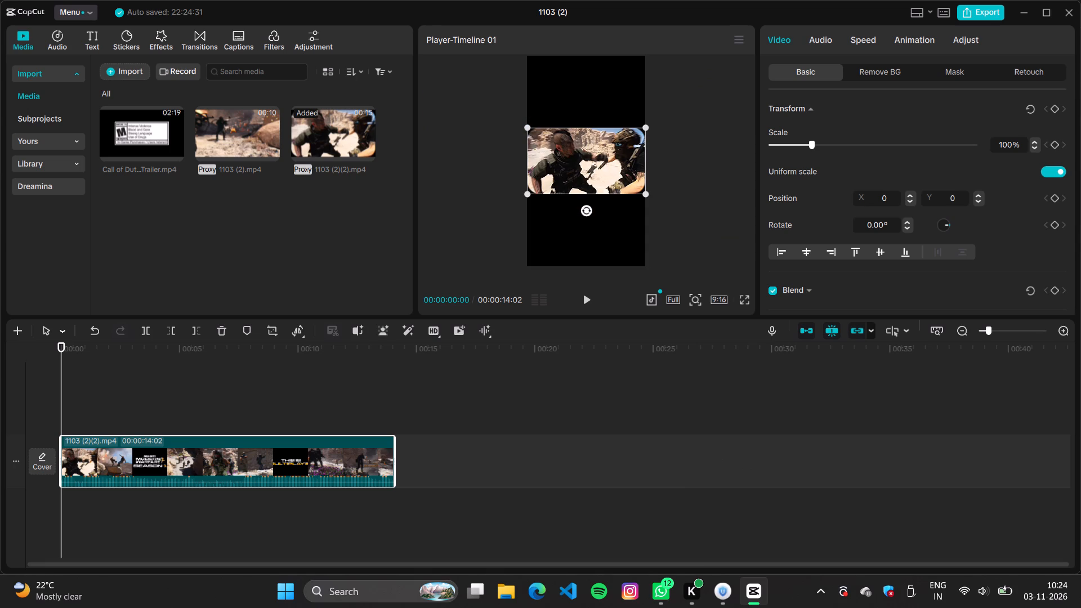
# Paste the copied text clip above the video at the start and trim its end to 00:00:14:02, matching the video's end.
pyautogui.hotkey('ctrl', 'v')
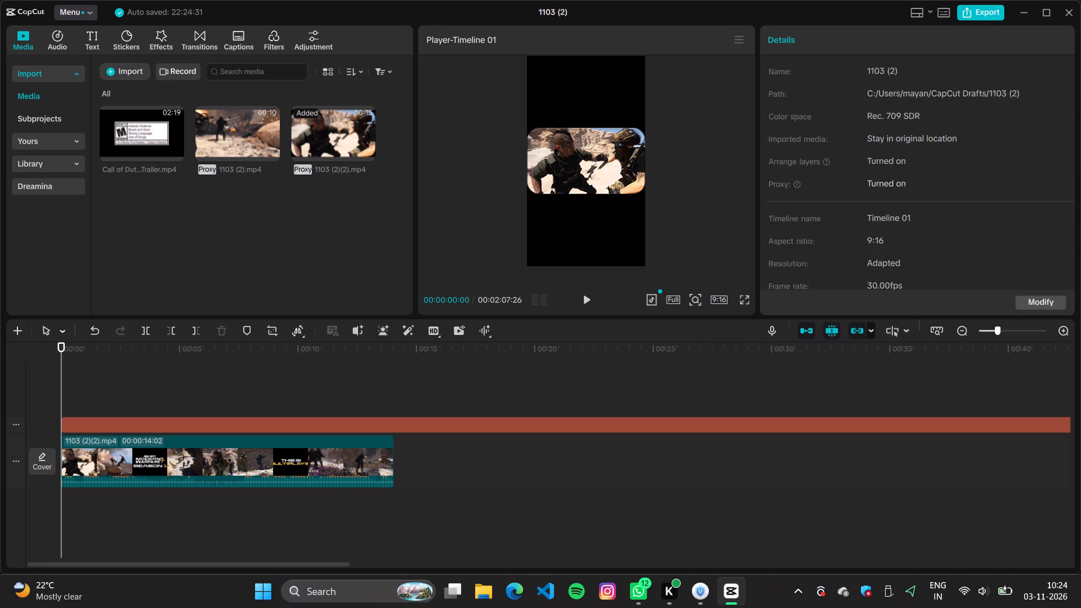
pyautogui.click(573, 419)
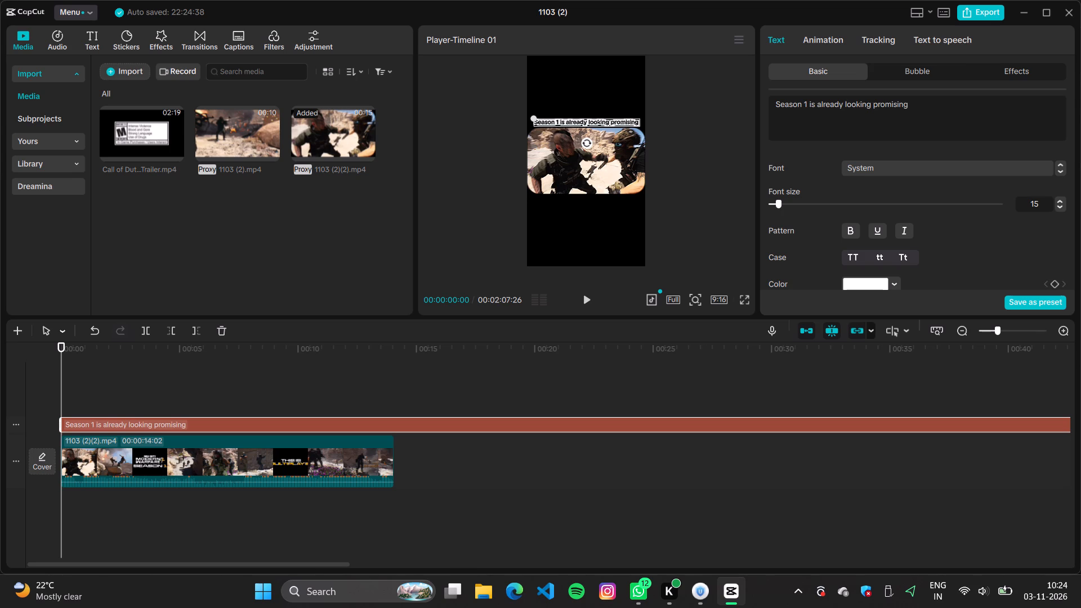
pyautogui.click(626, 386)
pyautogui.moveTo(626, 386); pyautogui.dragTo(707, 391)
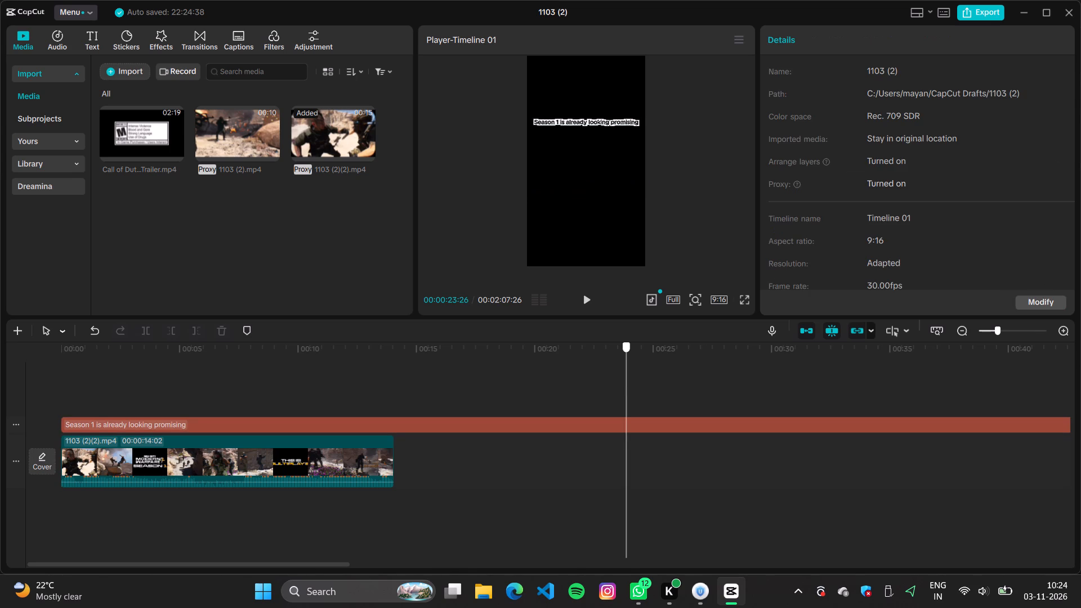
pyautogui.moveTo(707, 391); pyautogui.dragTo(1080, 391)
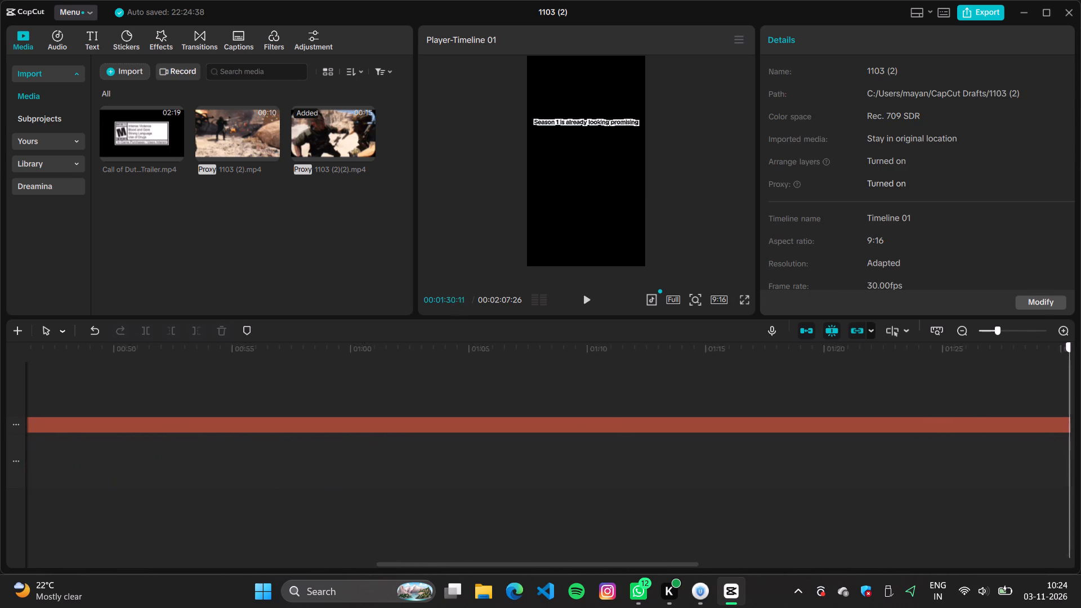
pyautogui.moveTo(1080, 391); pyautogui.dragTo(1051, 391)
pyautogui.click(756, 421)
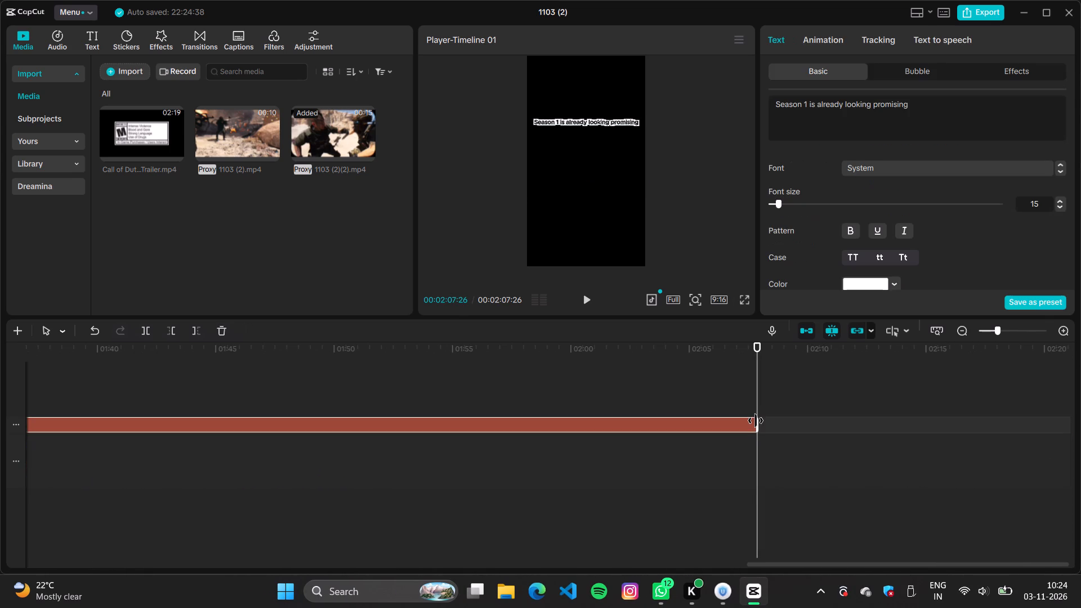
pyautogui.moveTo(756, 421); pyautogui.dragTo(18, 374)
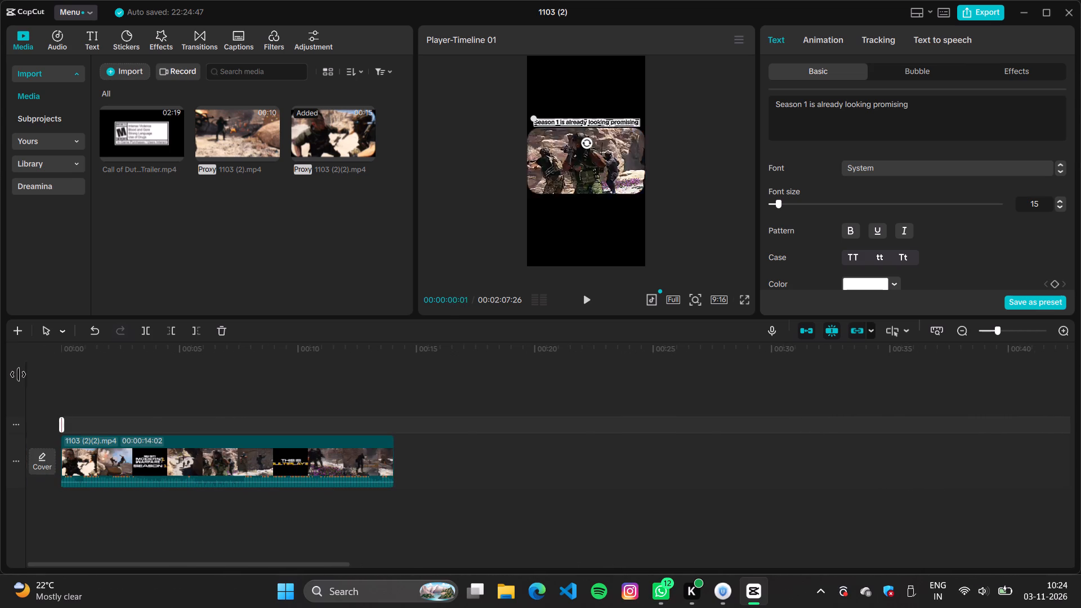
pyautogui.moveTo(18, 374); pyautogui.dragTo(412, 400)
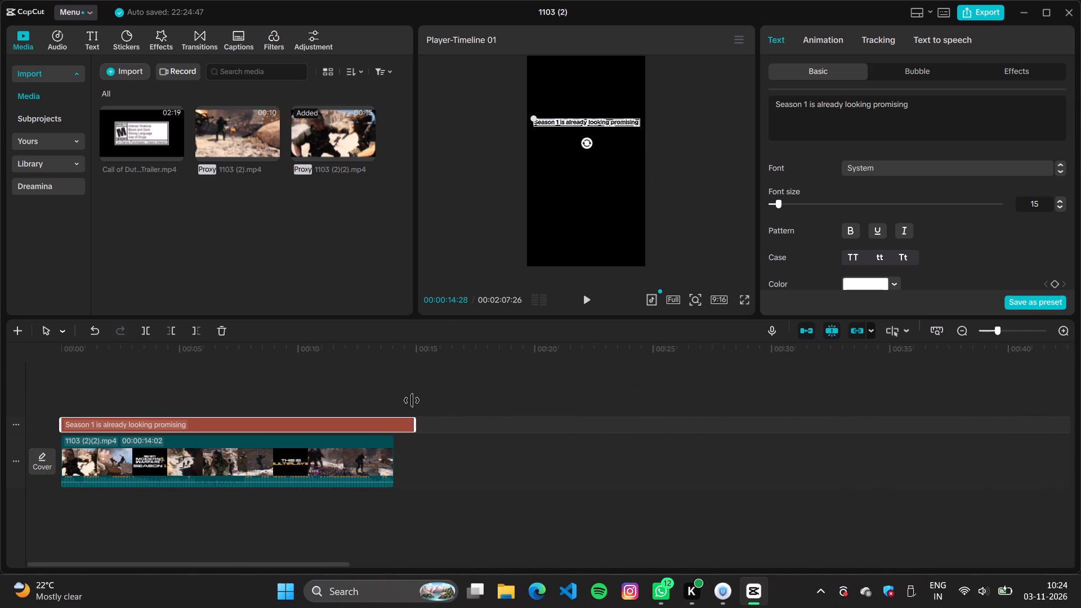
pyautogui.moveTo(412, 400); pyautogui.dragTo(383, 405)
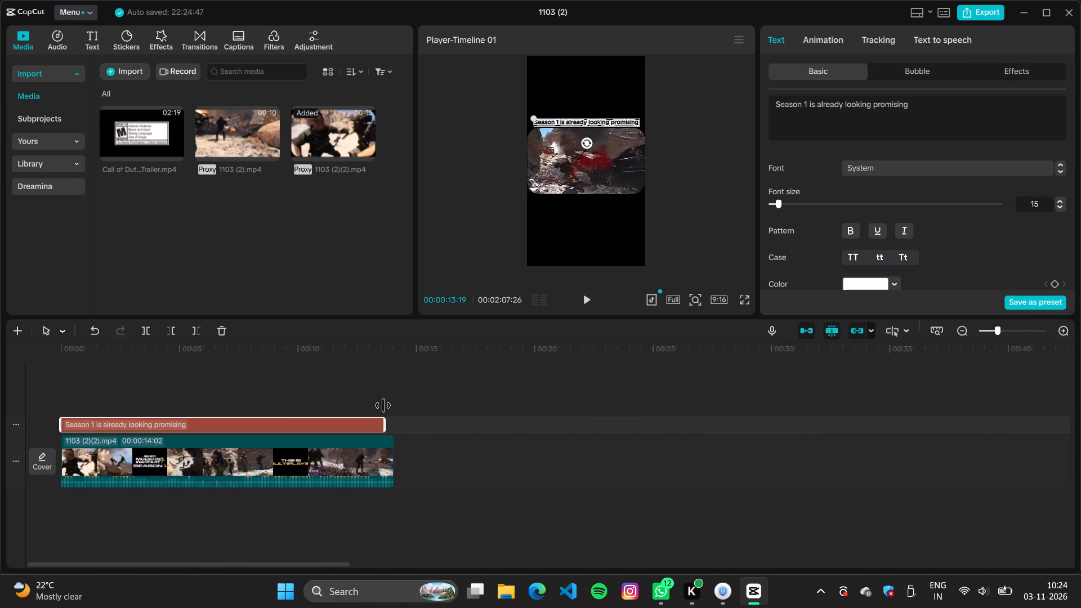
pyautogui.moveTo(383, 405); pyautogui.dragTo(392, 405)
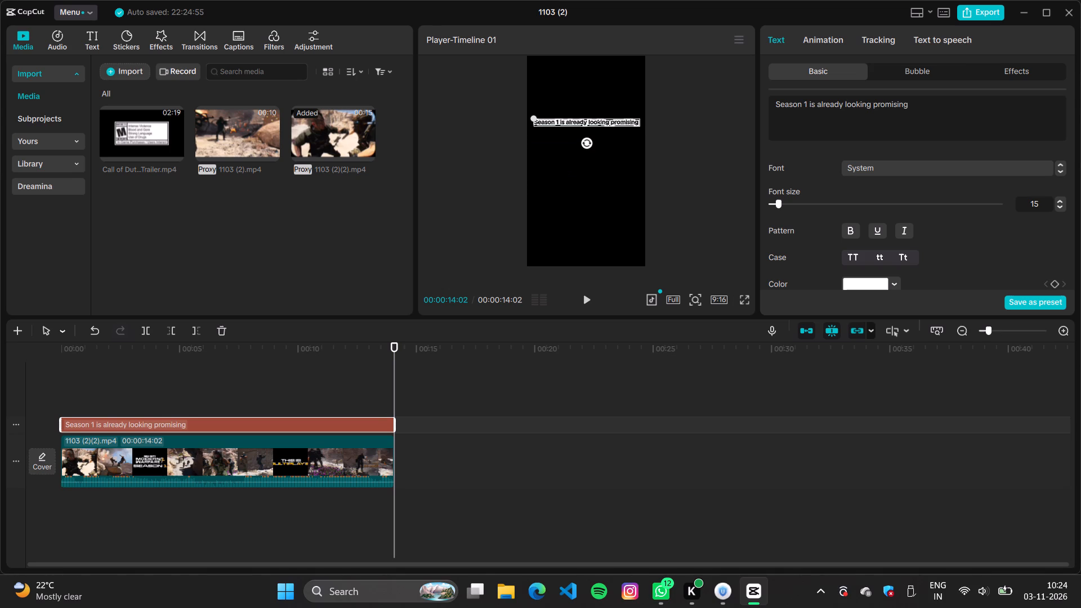
# Add a space and colon to the end of the "Season 1 is already looking promising" text and set its font to Washed.
pyautogui.click(919, 108)
pyautogui.press('space')
pyautogui.write(':')
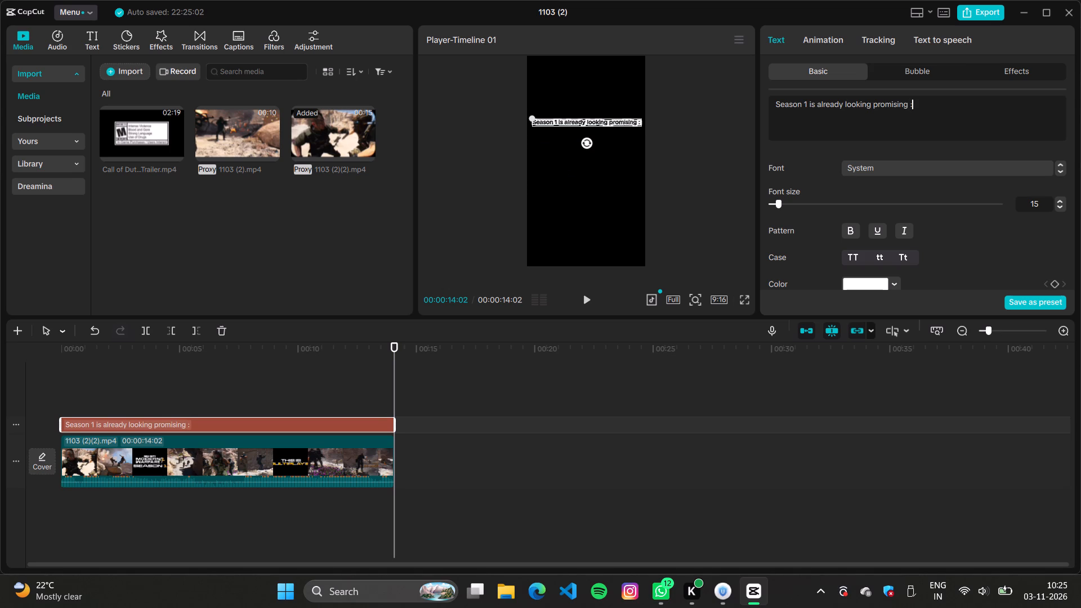
pyautogui.click(882, 166)
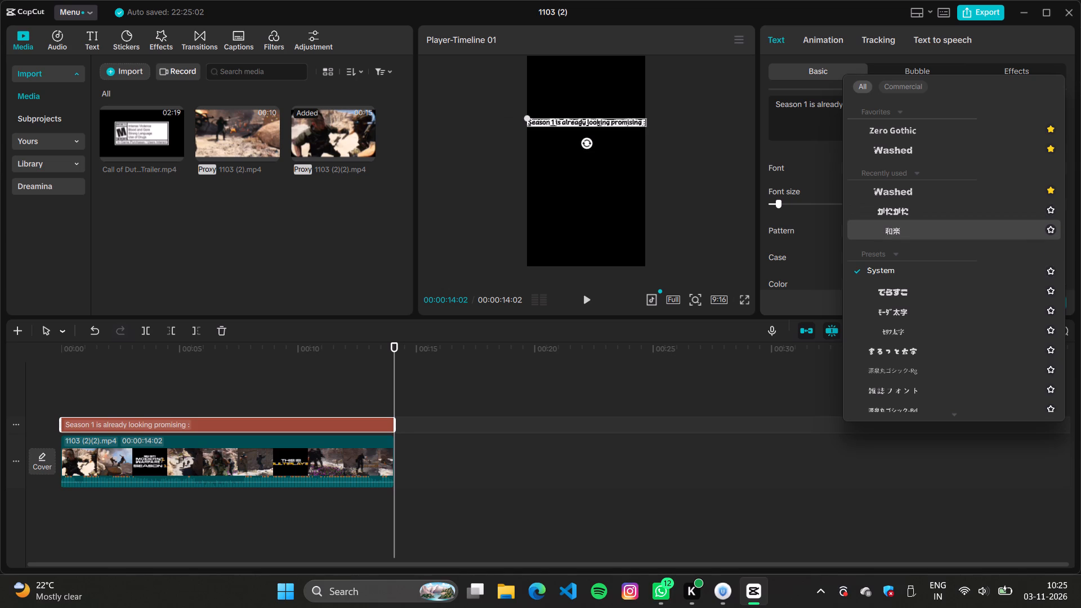
pyautogui.click(900, 146)
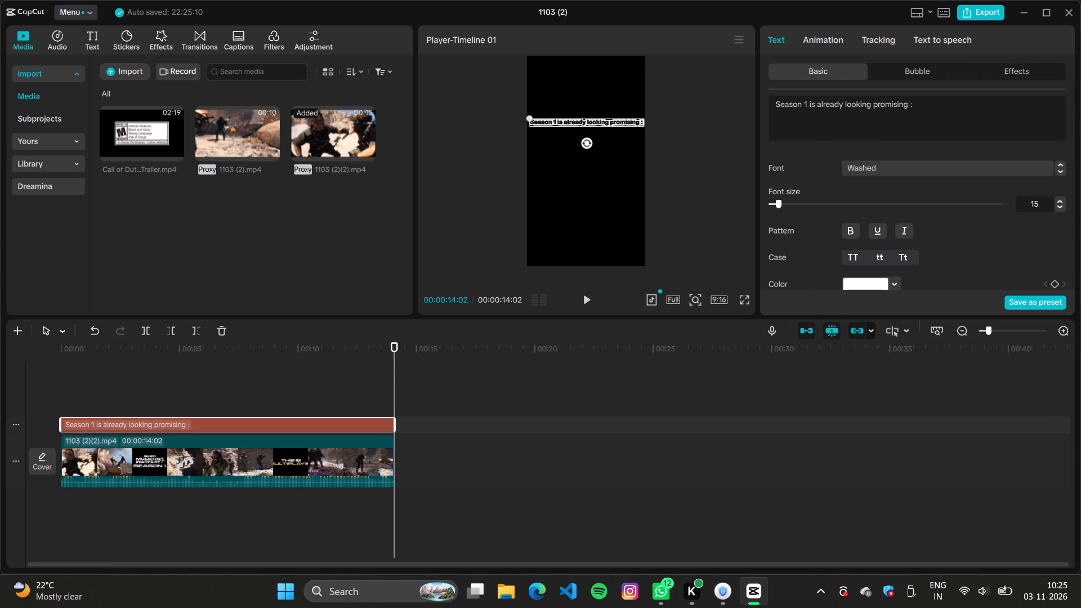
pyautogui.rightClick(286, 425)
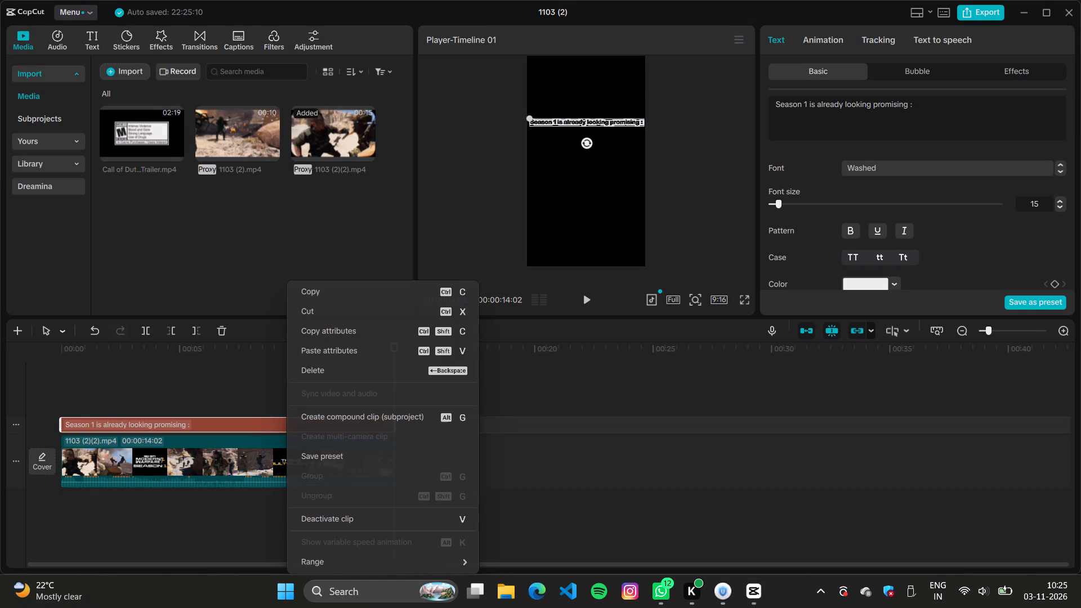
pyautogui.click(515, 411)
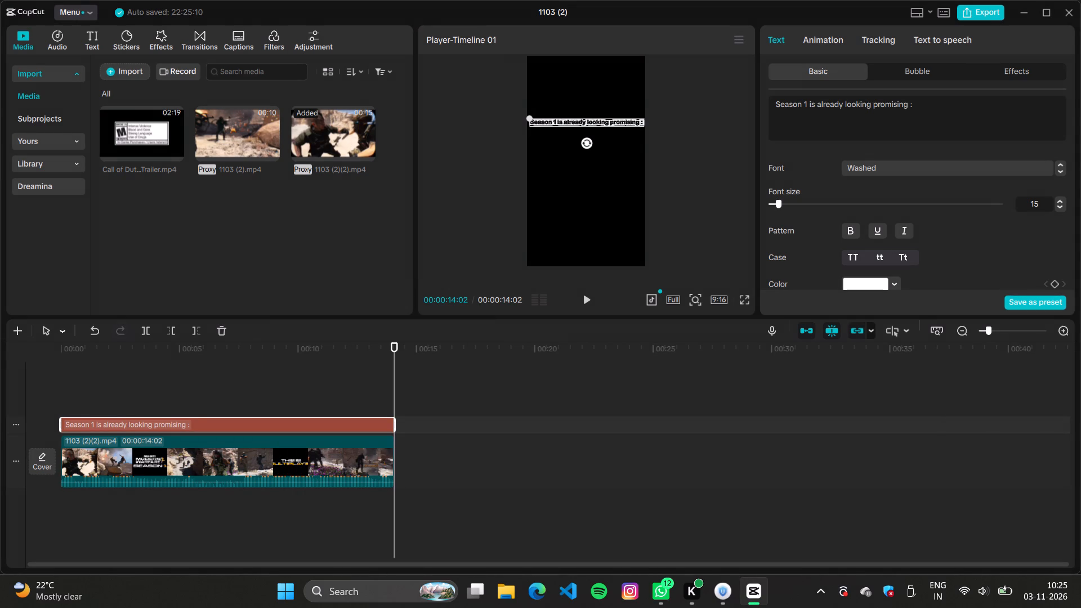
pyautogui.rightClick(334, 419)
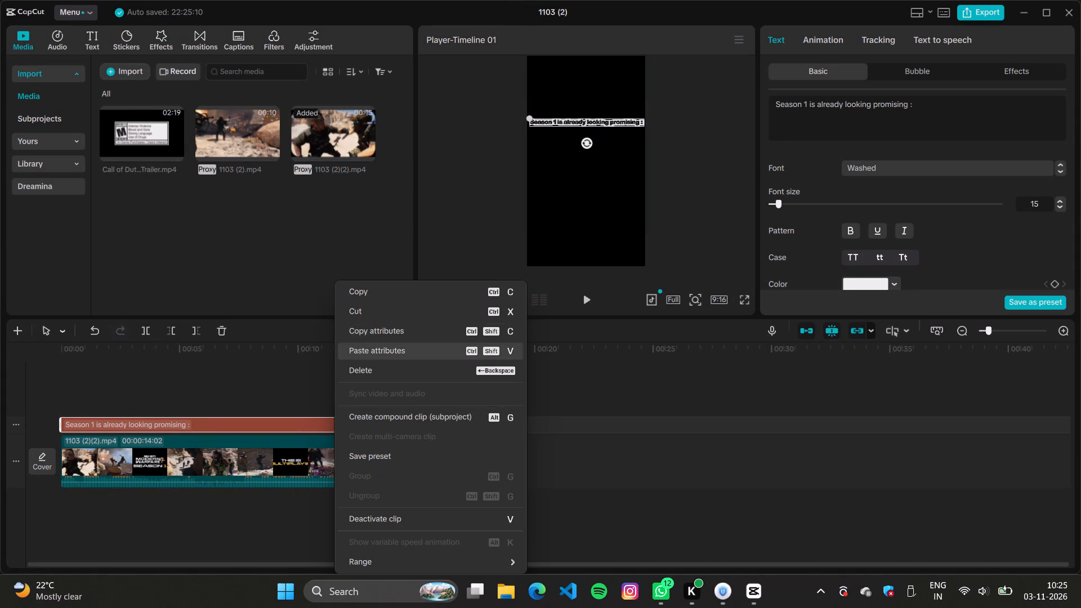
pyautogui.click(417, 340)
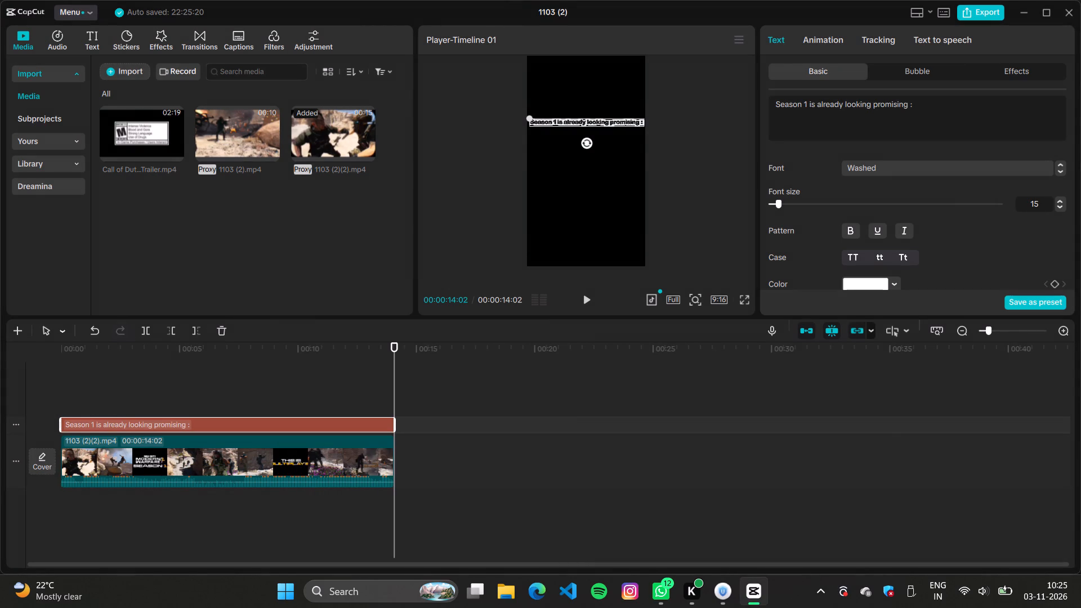
# Play the captioned vertical edit from 00:00:12:14 to check its ending.
pyautogui.click(400, 465)
pyautogui.click(356, 392)
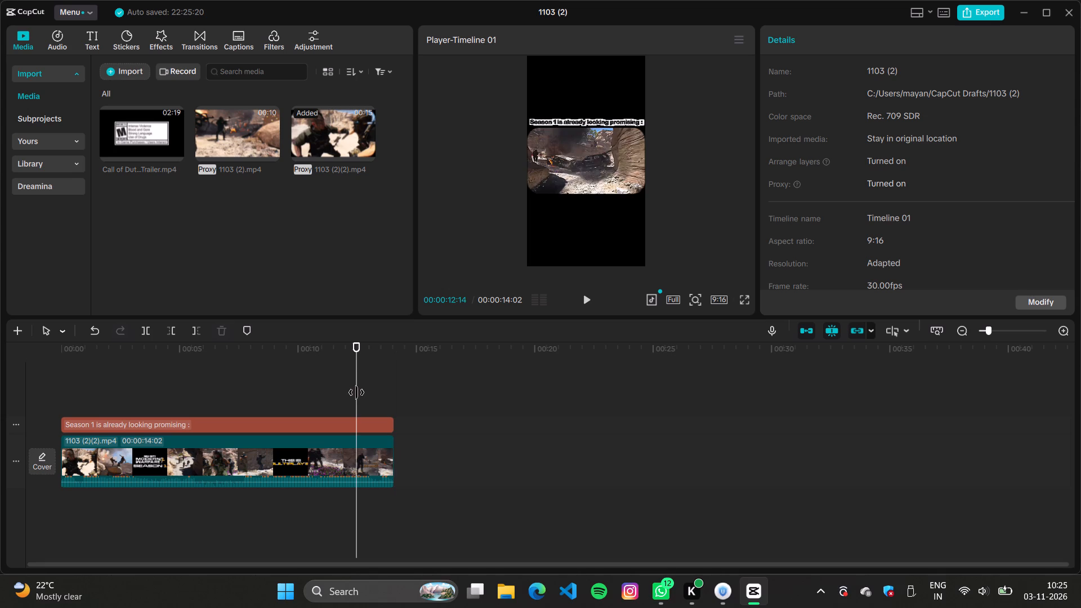
pyautogui.press('space')
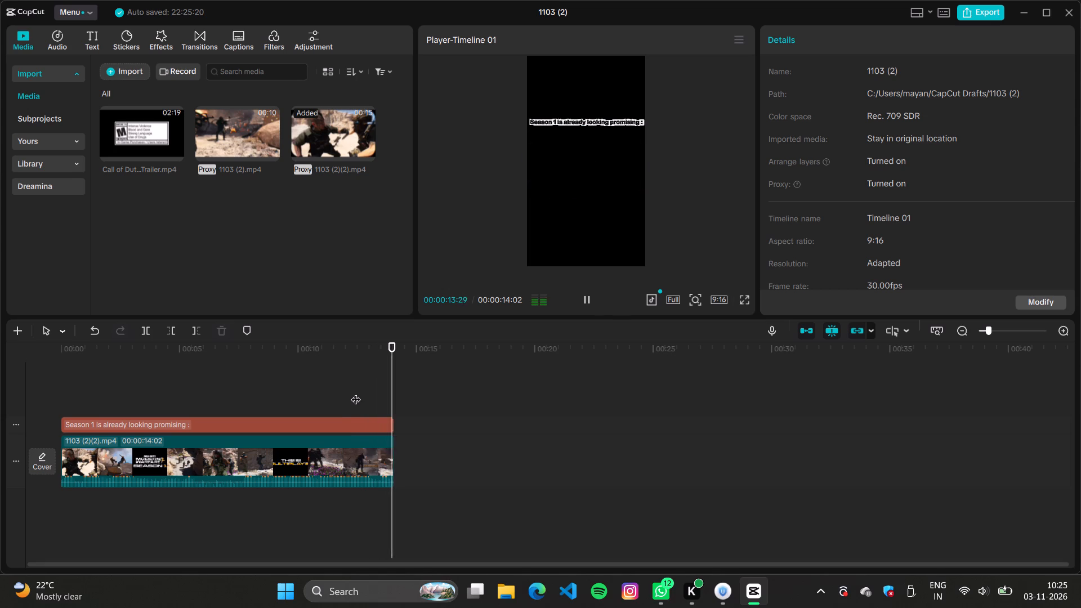
# Play the captioned vertical edit in the player and in full screen to review how the caption looks.
pyautogui.press('space')
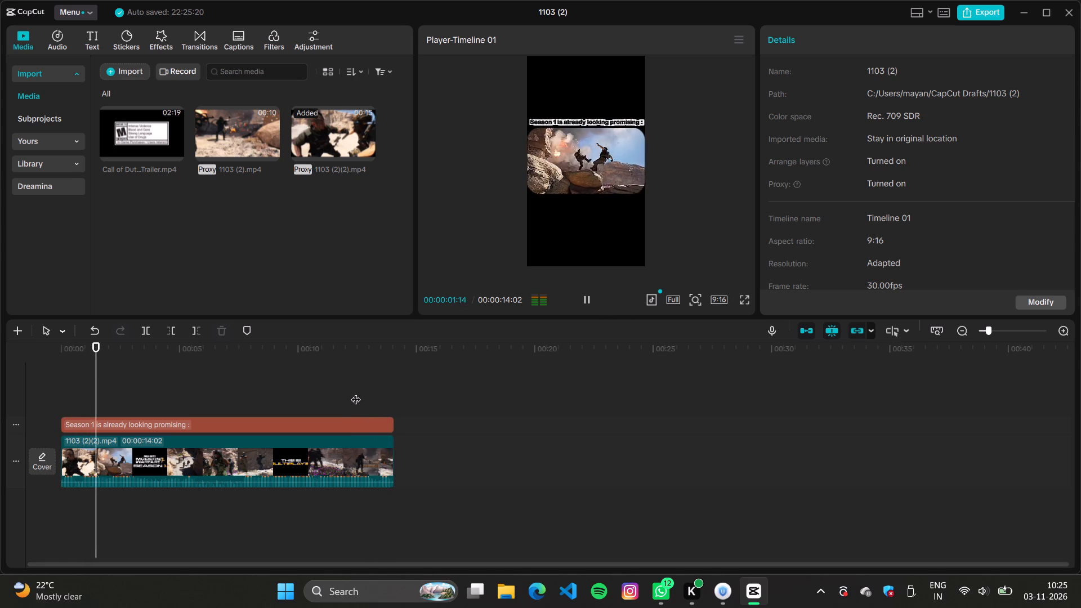
pyautogui.press('space')
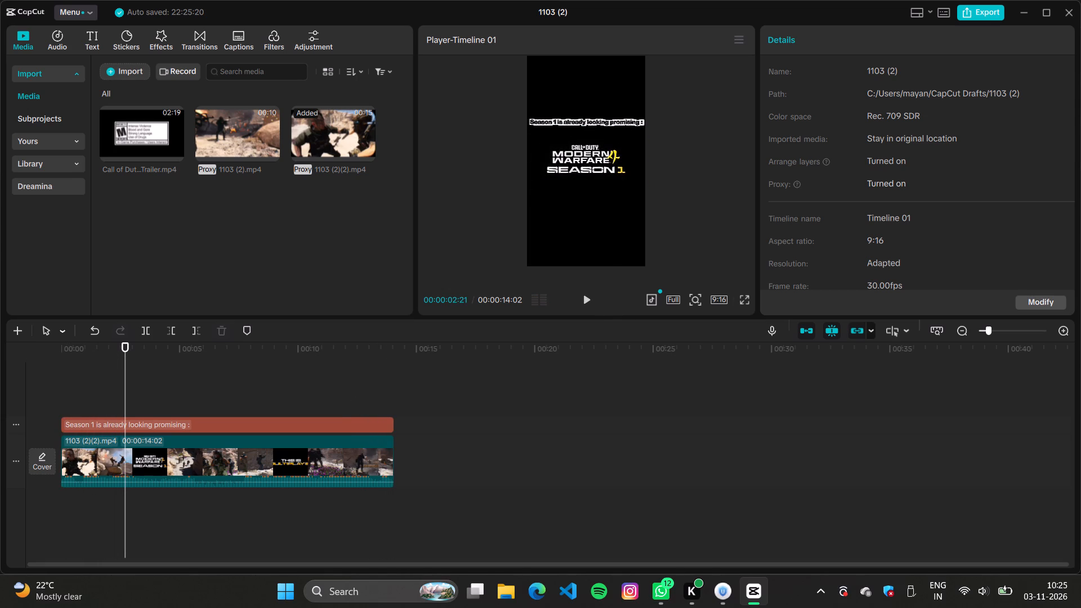
pyautogui.click(577, 123)
pyautogui.click(577, 123)
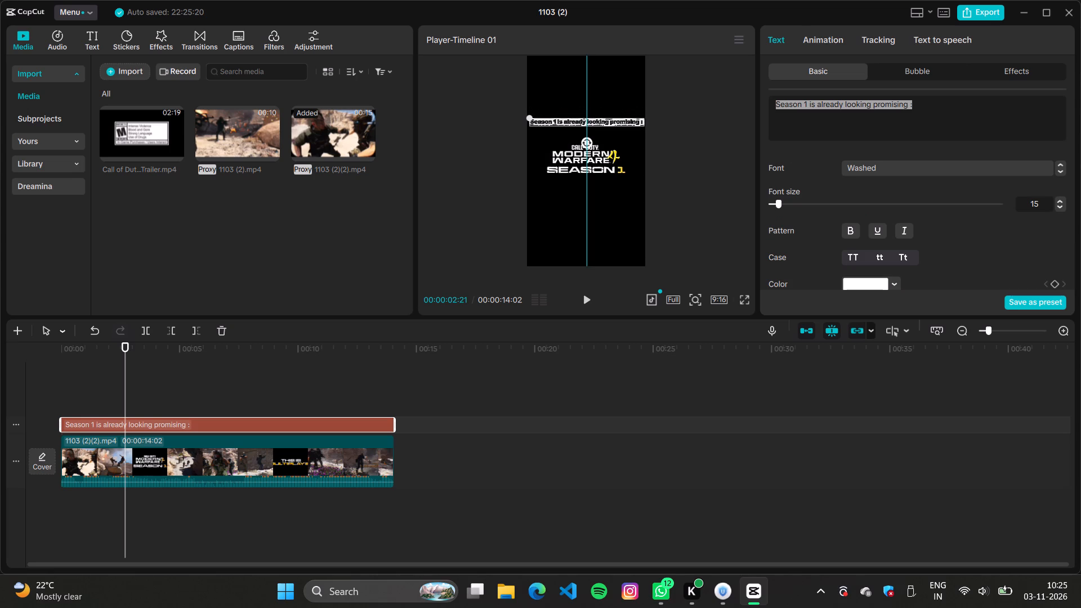
pyautogui.click(319, 379)
pyautogui.press('space')
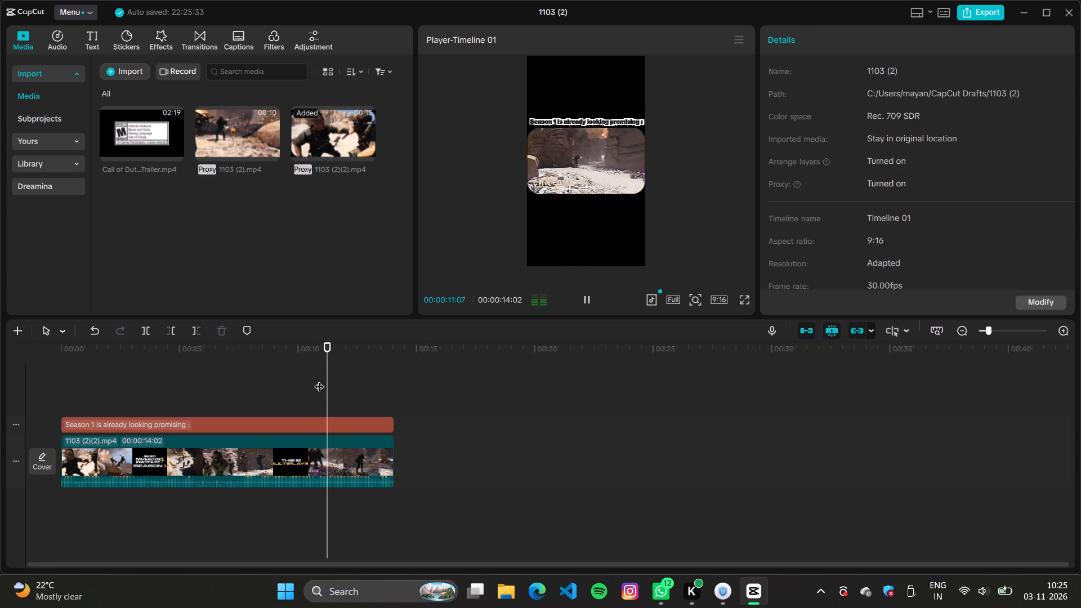
pyautogui.press('space')
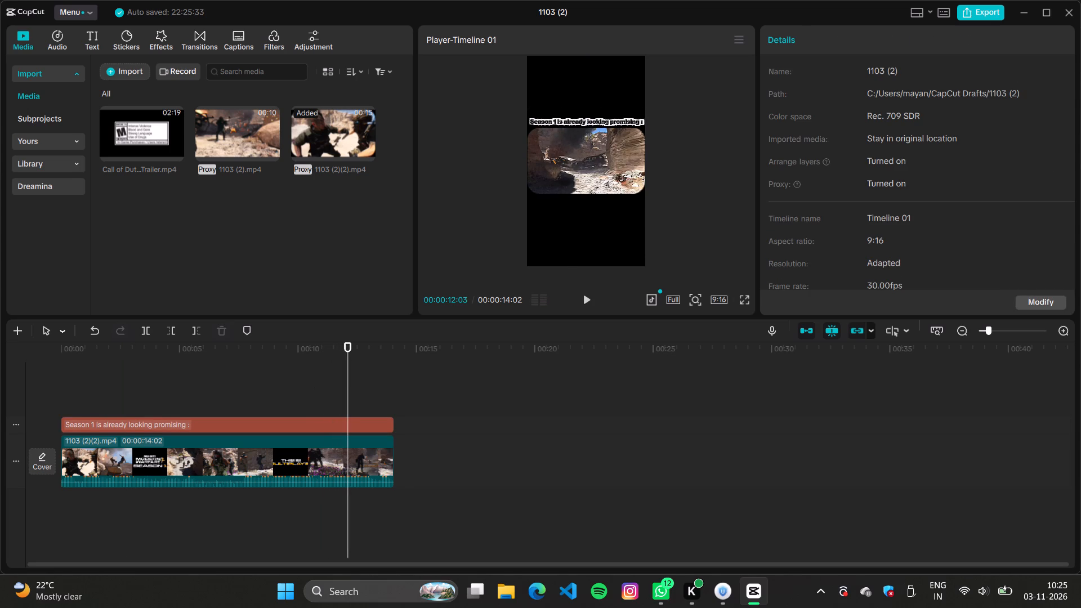
pyautogui.click(743, 293)
pyautogui.click(743, 298)
pyautogui.press('space')
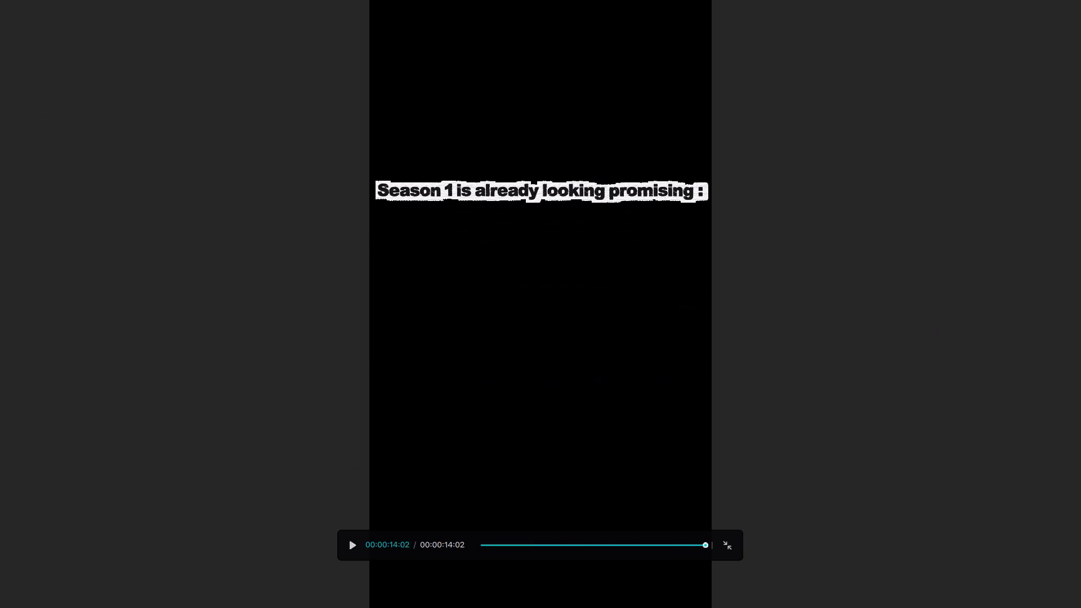
pyautogui.press('space')
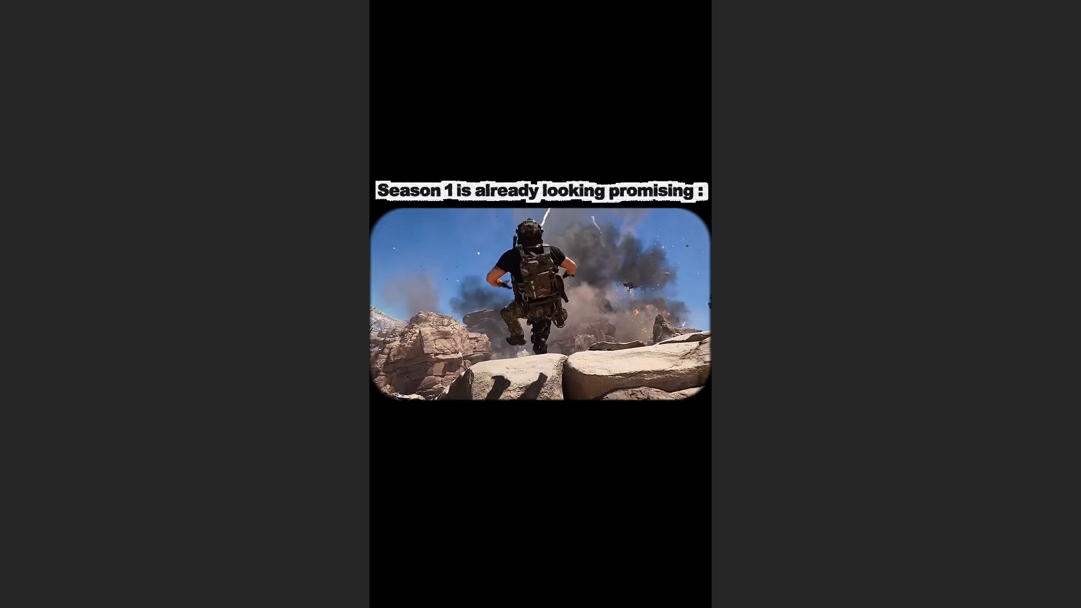
pyautogui.press('space')
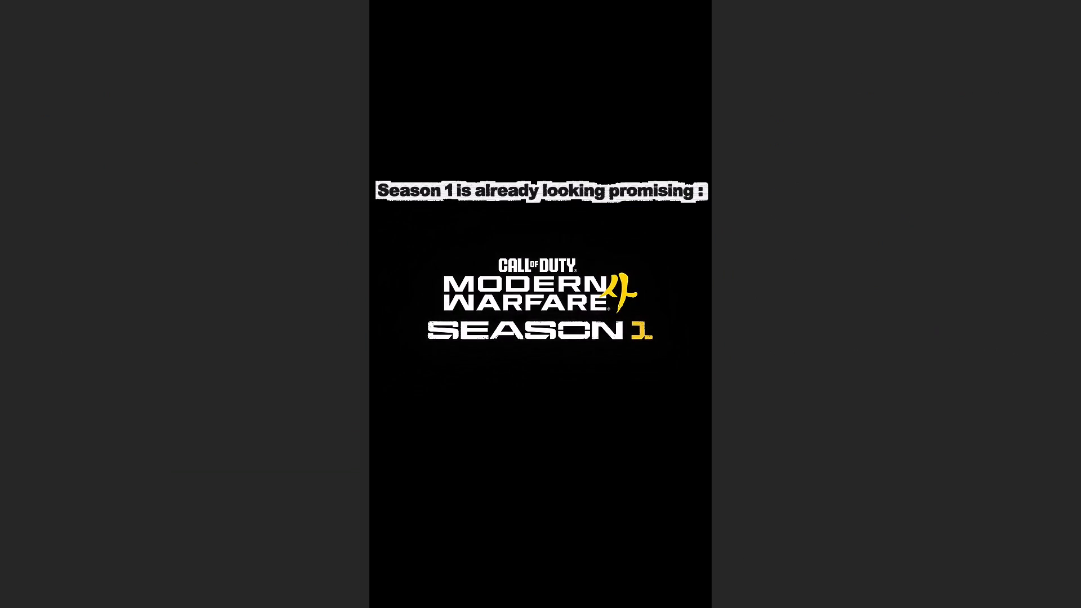
pyautogui.press('Escape')
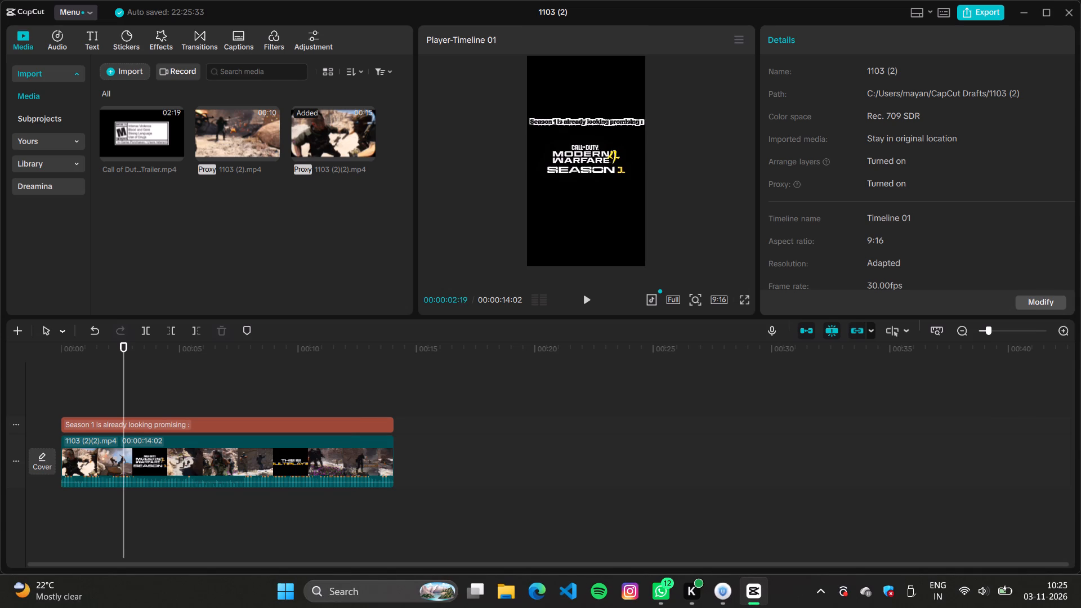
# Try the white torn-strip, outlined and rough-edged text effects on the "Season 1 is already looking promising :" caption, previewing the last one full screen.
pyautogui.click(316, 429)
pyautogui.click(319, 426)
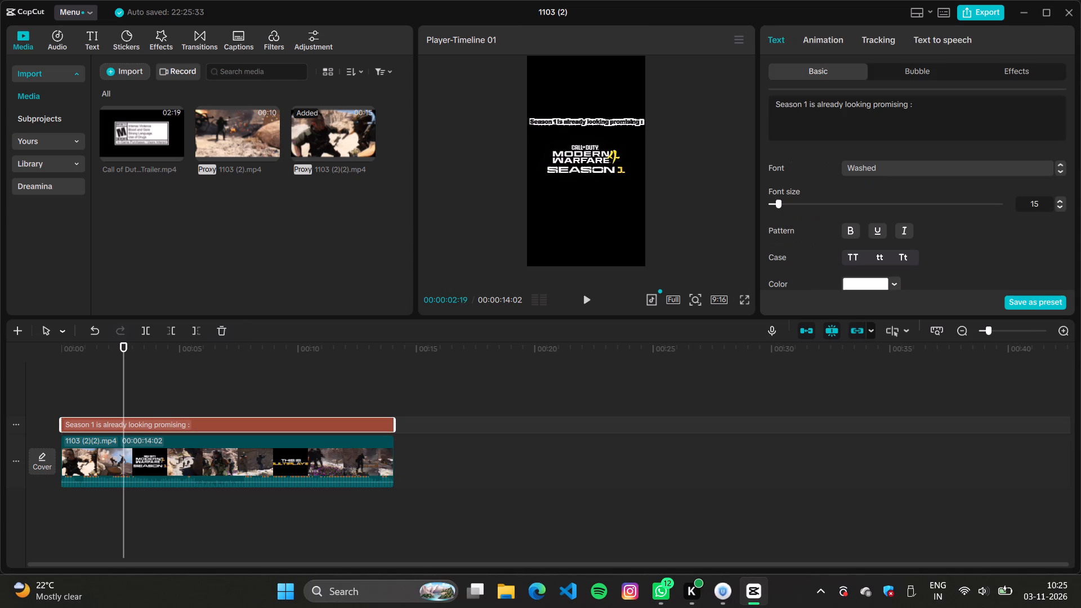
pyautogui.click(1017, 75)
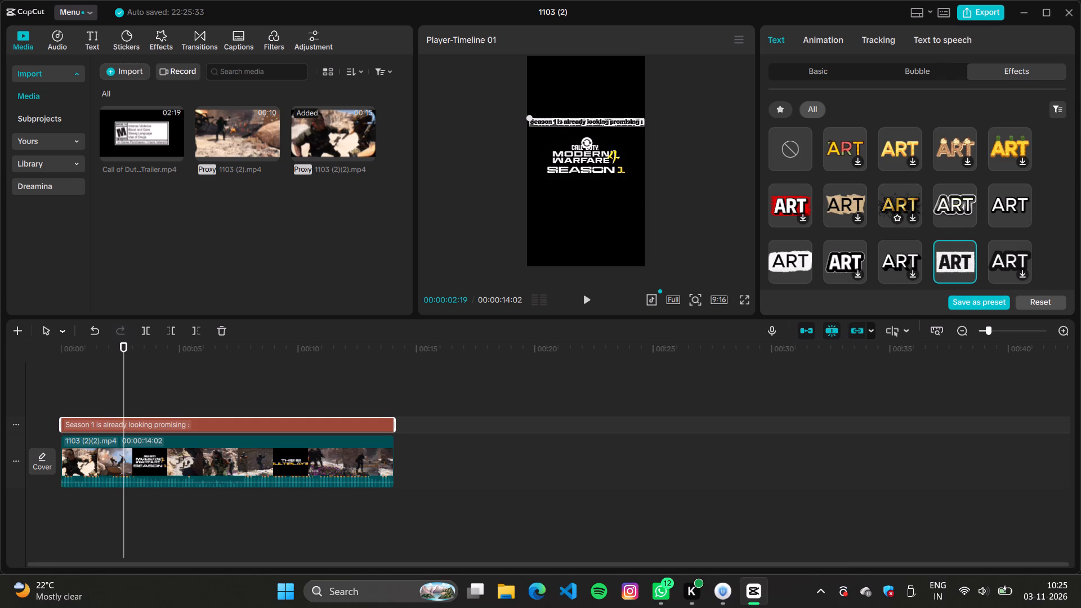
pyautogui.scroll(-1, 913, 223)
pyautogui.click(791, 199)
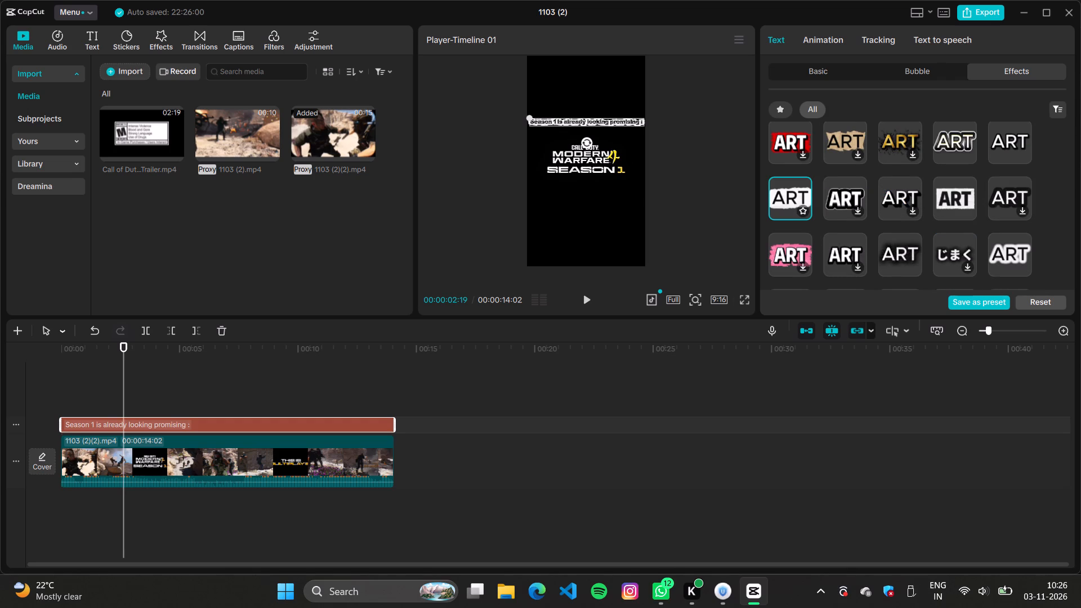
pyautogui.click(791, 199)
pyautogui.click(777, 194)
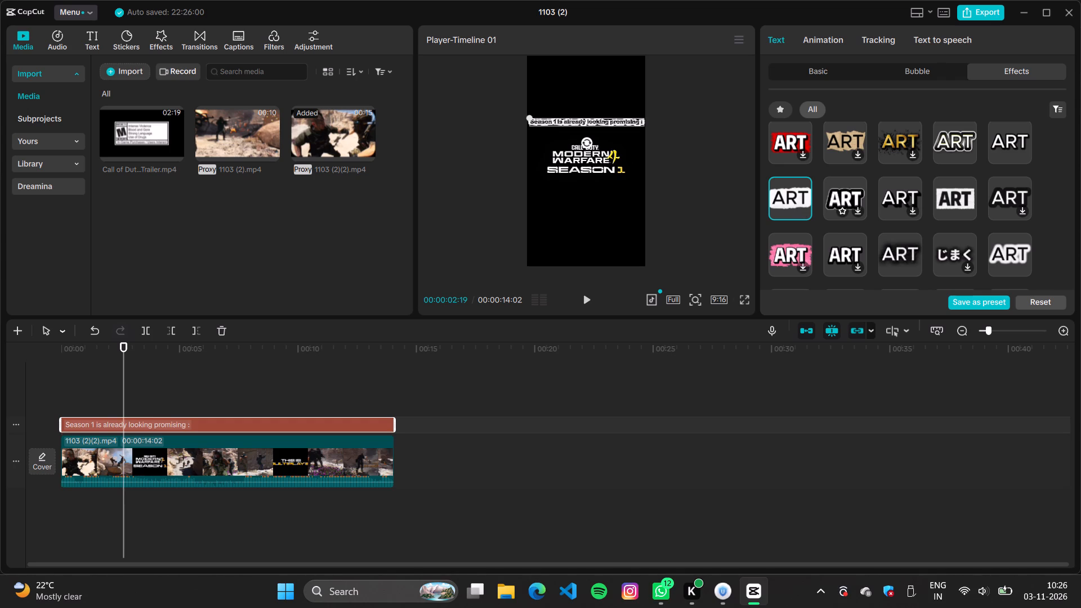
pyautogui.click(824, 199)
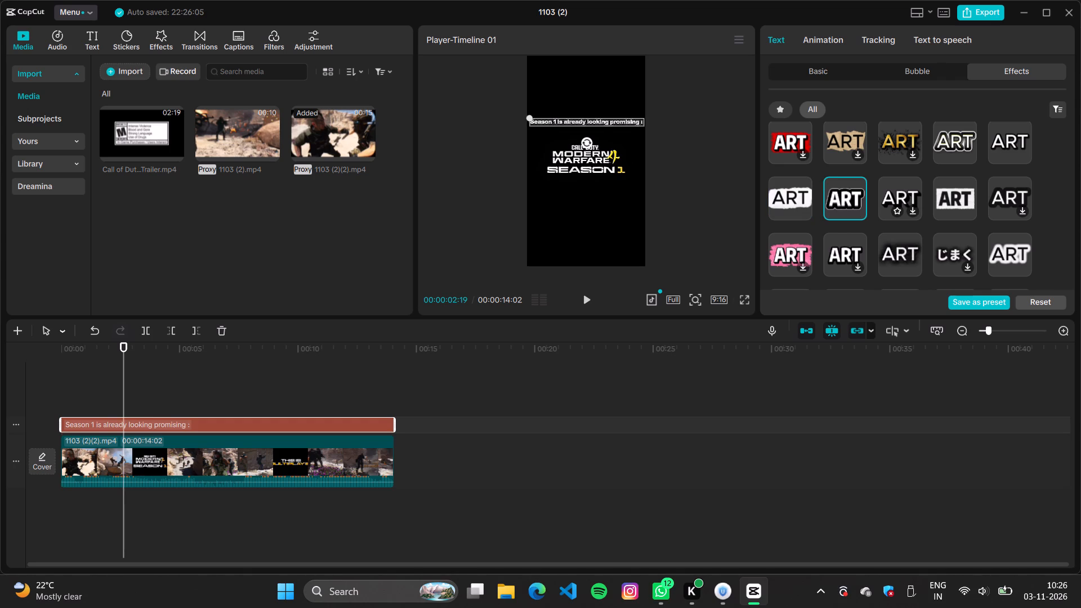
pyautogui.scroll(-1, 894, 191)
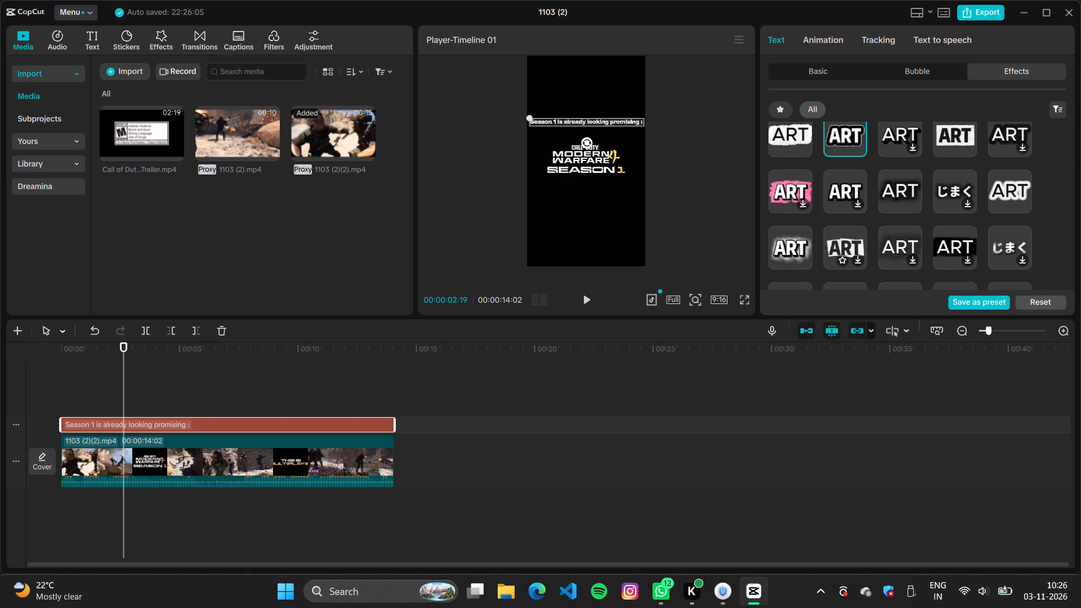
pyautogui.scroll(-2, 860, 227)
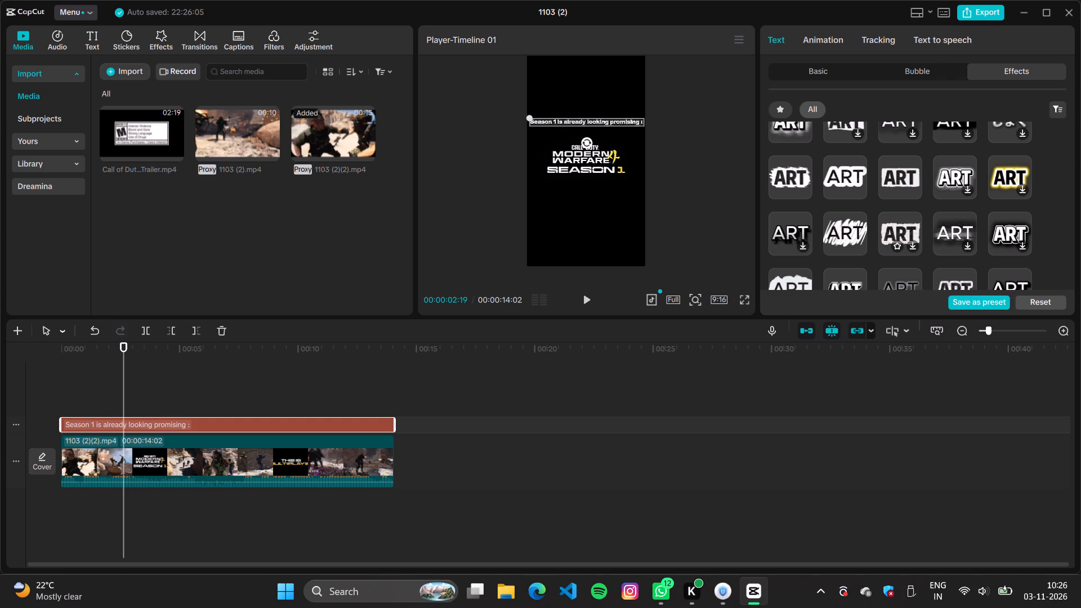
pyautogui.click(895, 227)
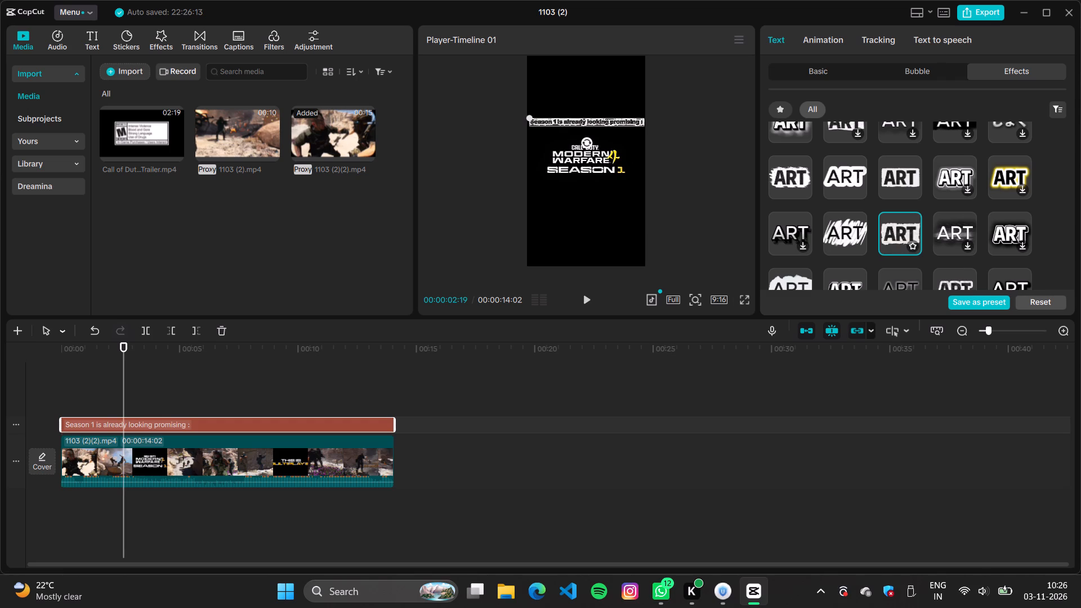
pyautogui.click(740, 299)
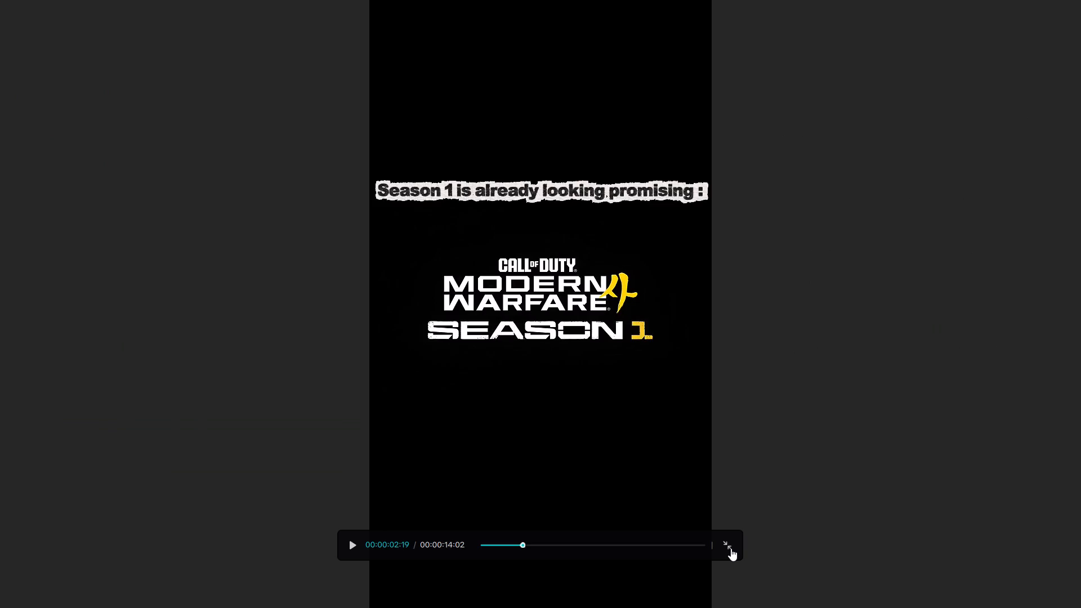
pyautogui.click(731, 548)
# Apply the text effect with the scribbled white brush-stroke background to the caption and preview it full screen.
pyautogui.click(835, 230)
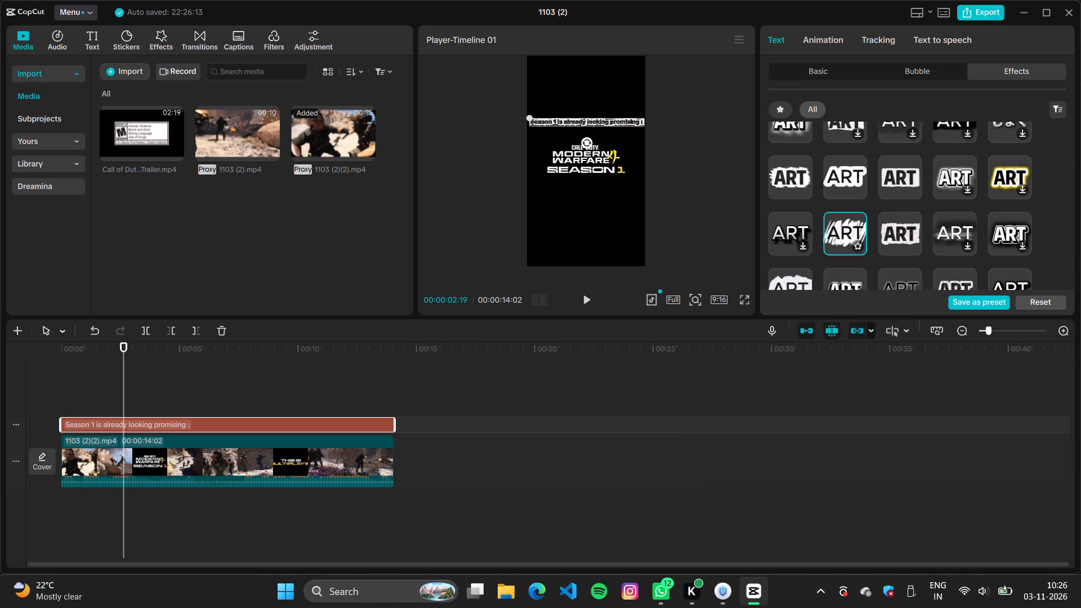
pyautogui.click(748, 302)
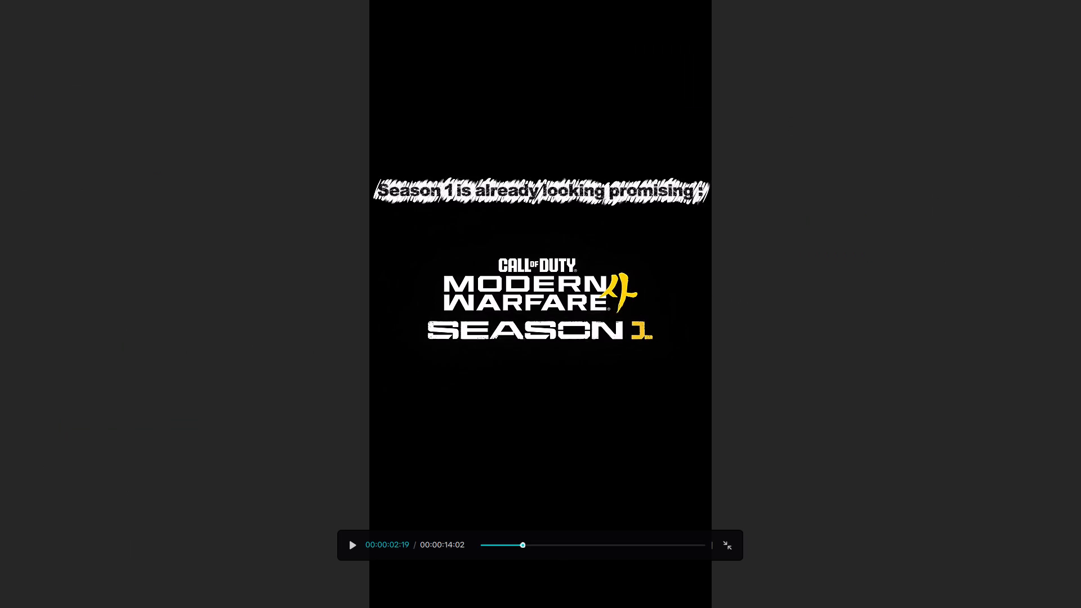
pyautogui.click(733, 537)
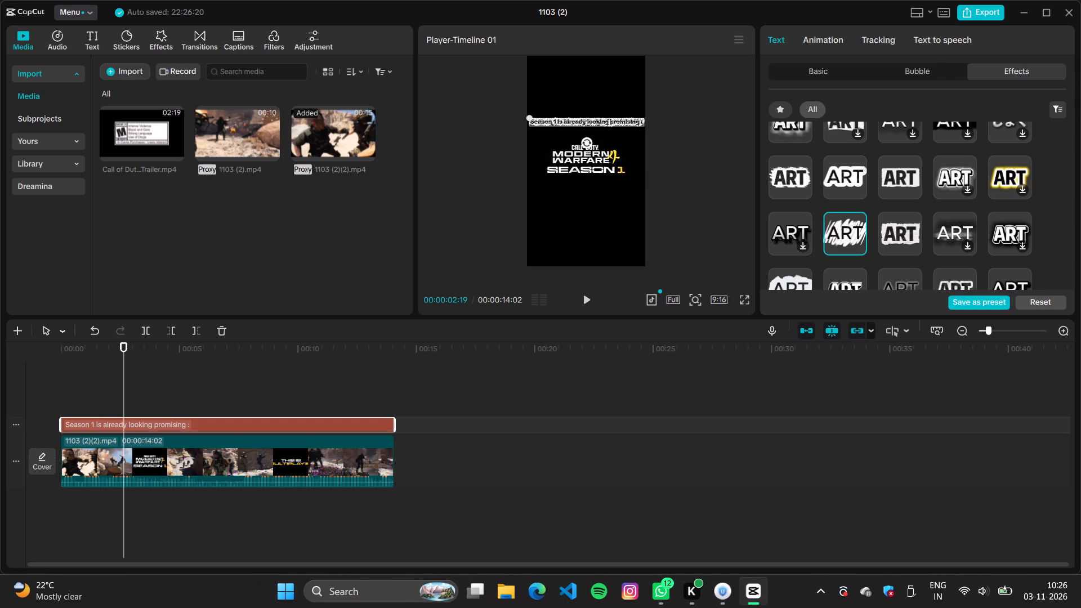
# Copy the attributes of the "Season 1 is already looking promising :" caption clip.
pyautogui.rightClick(350, 424)
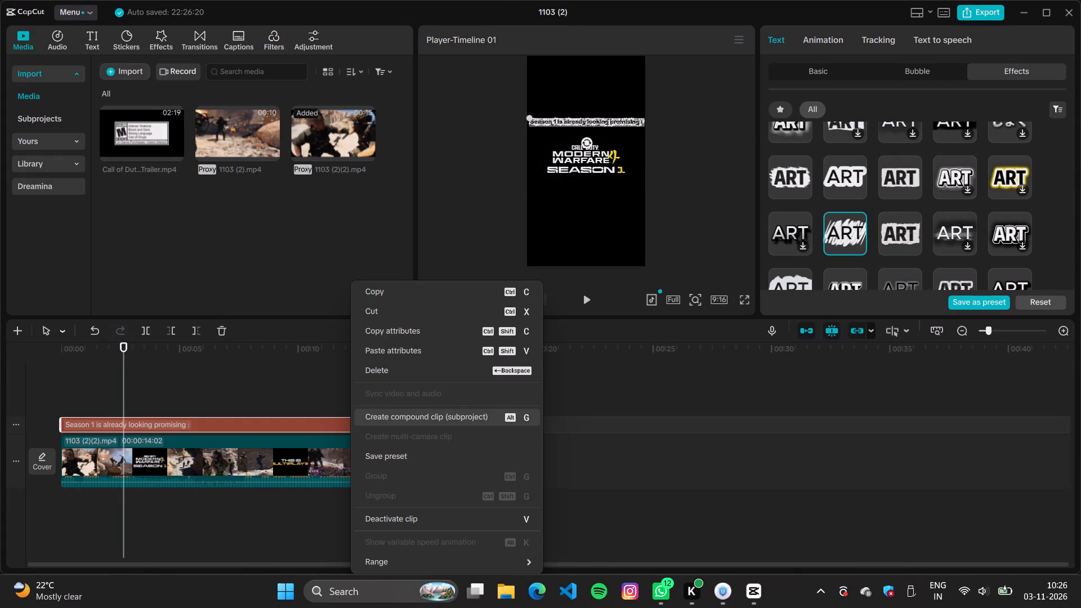
pyautogui.click(421, 329)
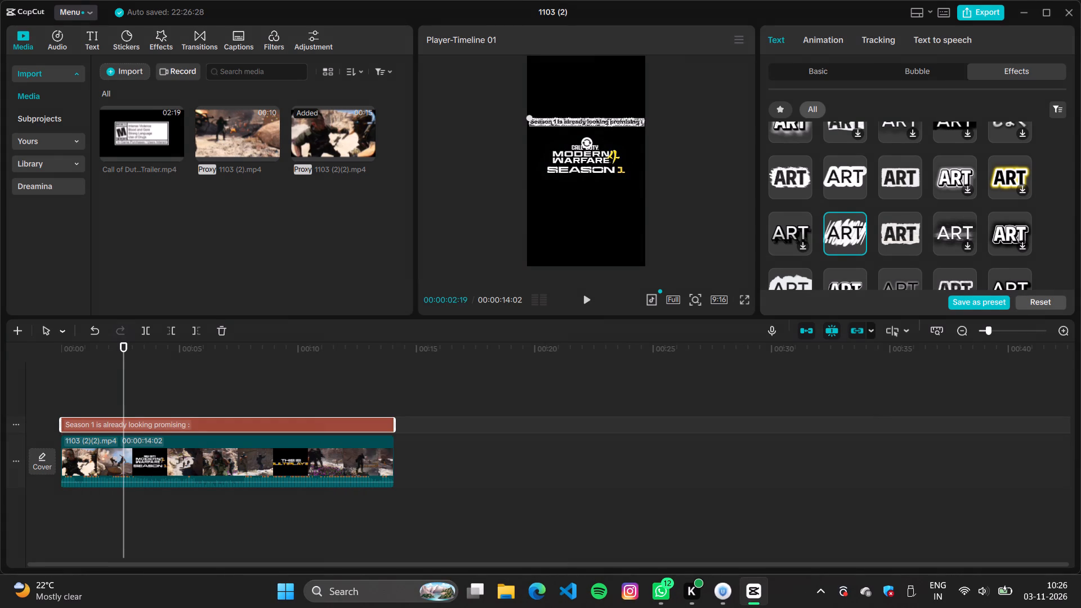
# Play the edit, export it as 1103 (2)(3) in 4K, H.264, mp4 at 30fps, and dismiss the sharing options.
pyautogui.press('space')
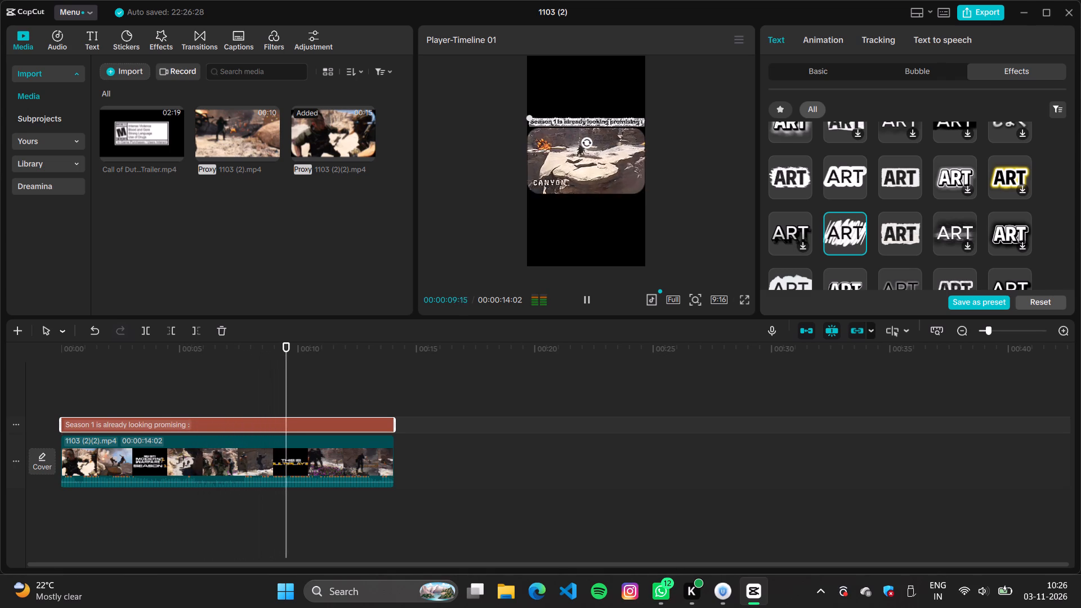
pyautogui.click(976, 9)
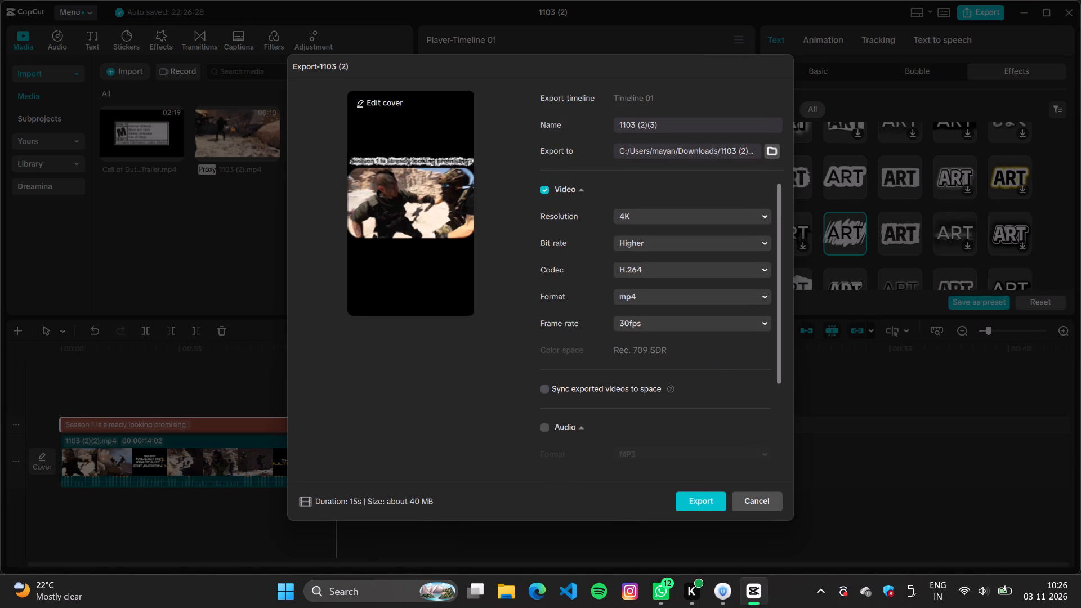
pyautogui.click(705, 493)
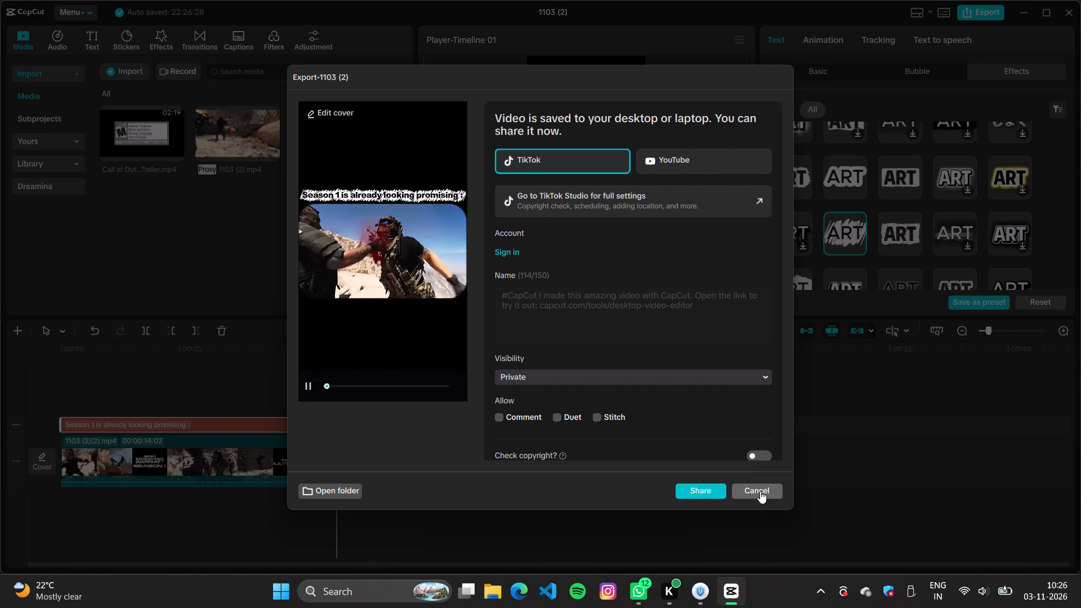
pyautogui.click(760, 491)
# Delete both the caption clip and the 1103 (2)(2).mp4 video clip from the timeline.
pyautogui.click(345, 448)
pyautogui.click(310, 420)
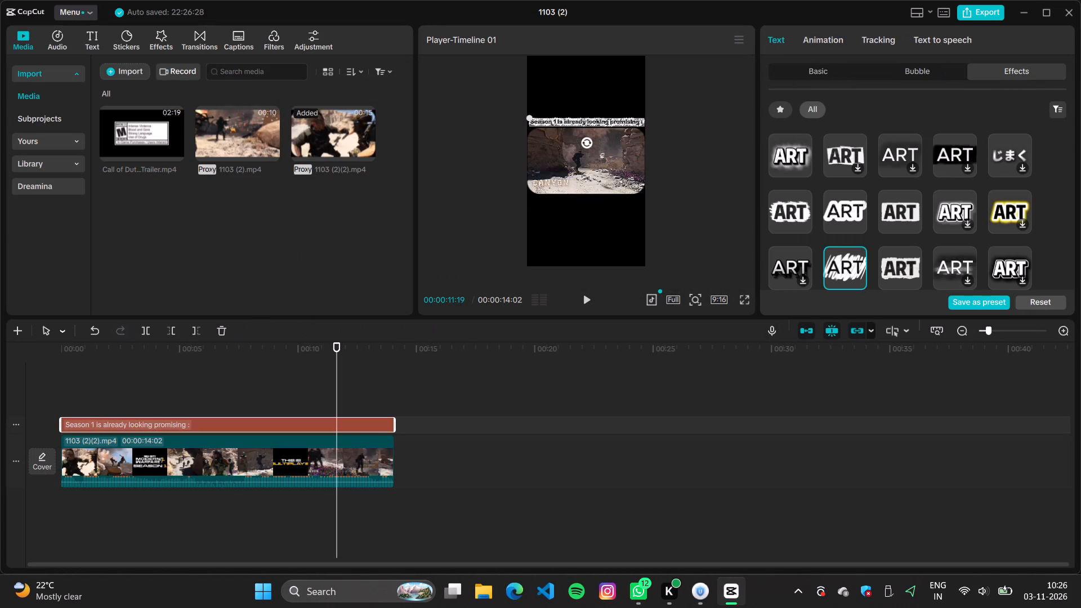
pyautogui.moveTo(371, 469); pyautogui.dragTo(374, 422)
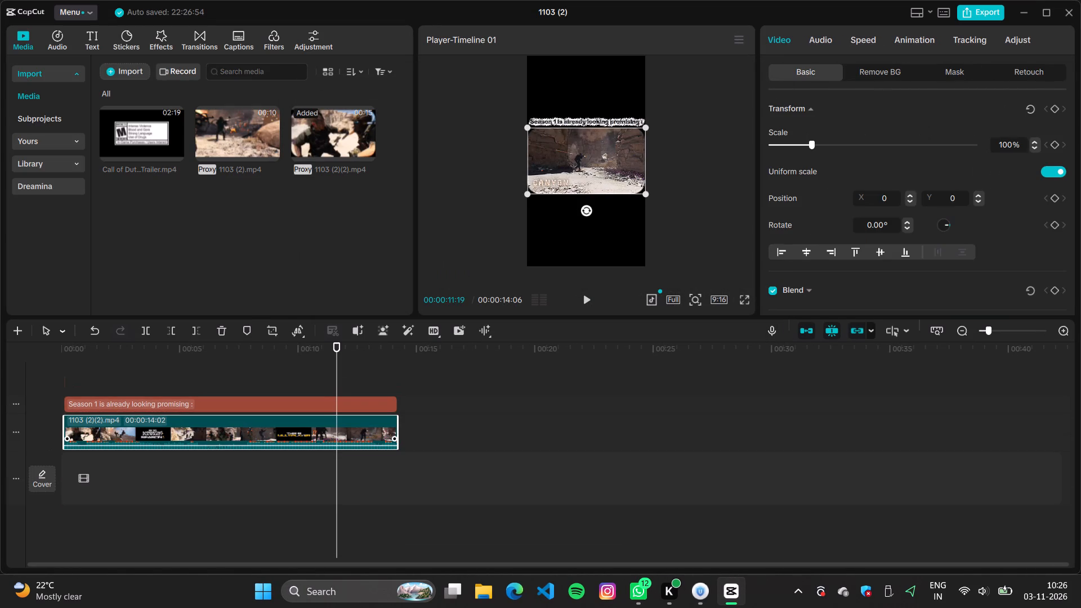
pyautogui.moveTo(413, 437); pyautogui.dragTo(351, 399)
pyautogui.moveTo(343, 418); pyautogui.dragTo(347, 471)
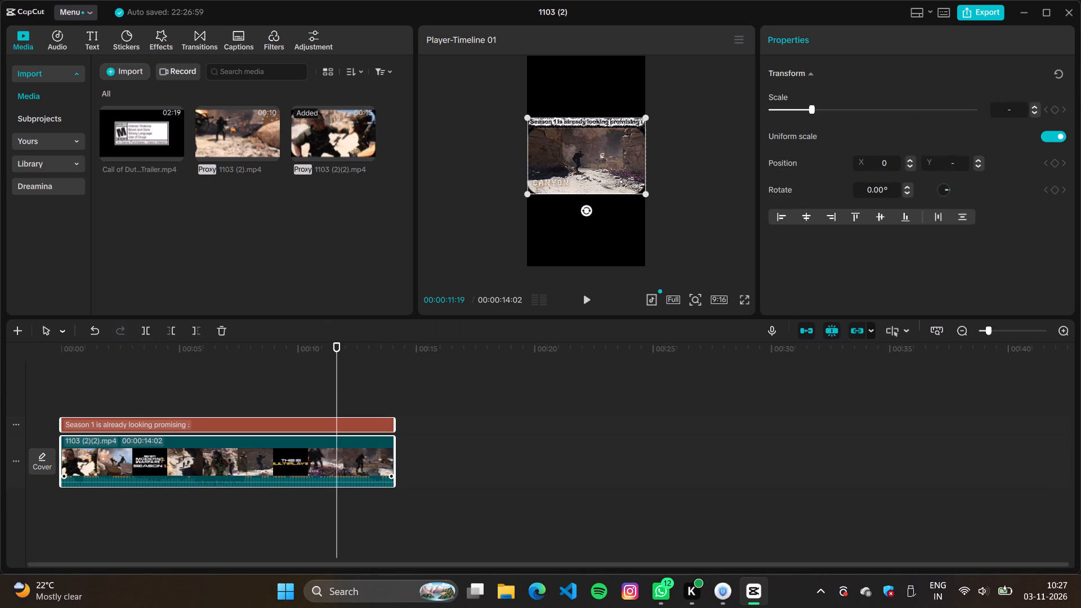
pyautogui.press('BackSpace')
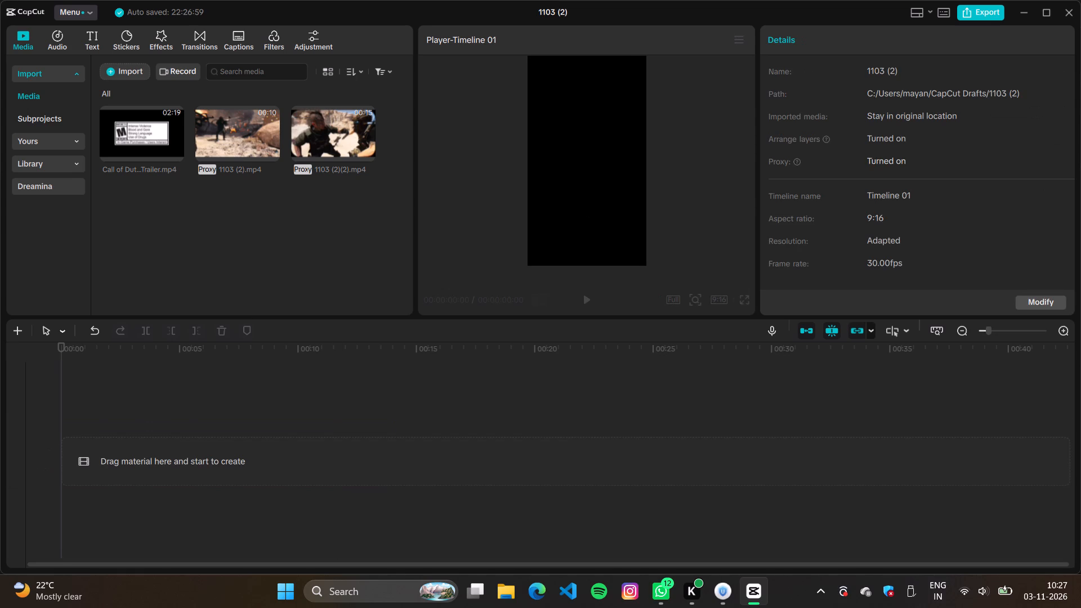
# Add the Call of Duty Modern Warfare 4 Season 1 Launch Trailer from the media library to the empty timeline.
pyautogui.click(174, 154)
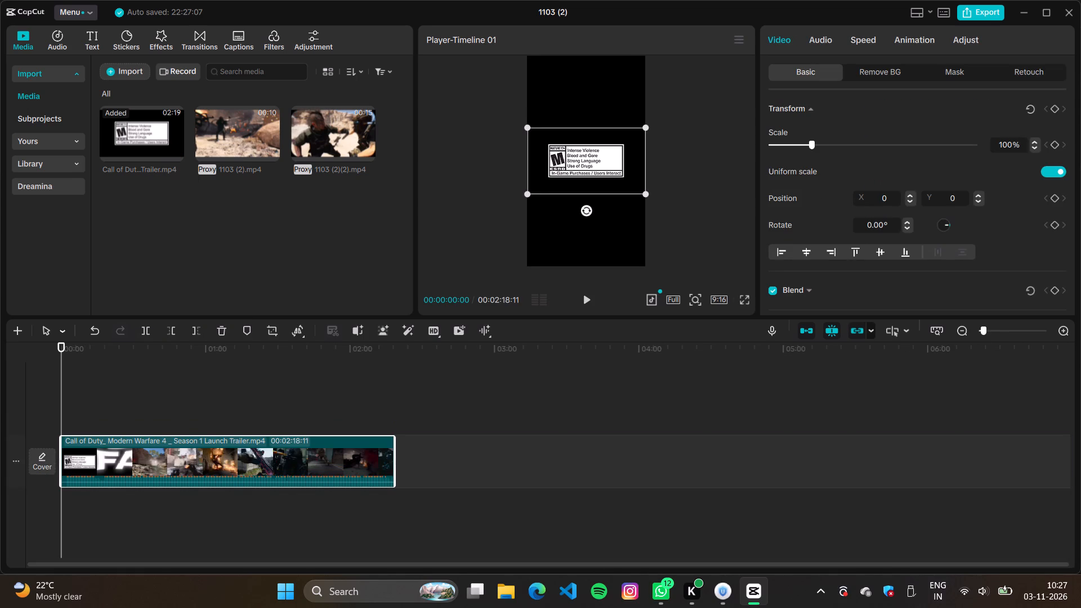
pyautogui.keyDown('ctrl'); pyautogui.scroll(14, 313, 478); pyautogui.keyUp('ctrl')
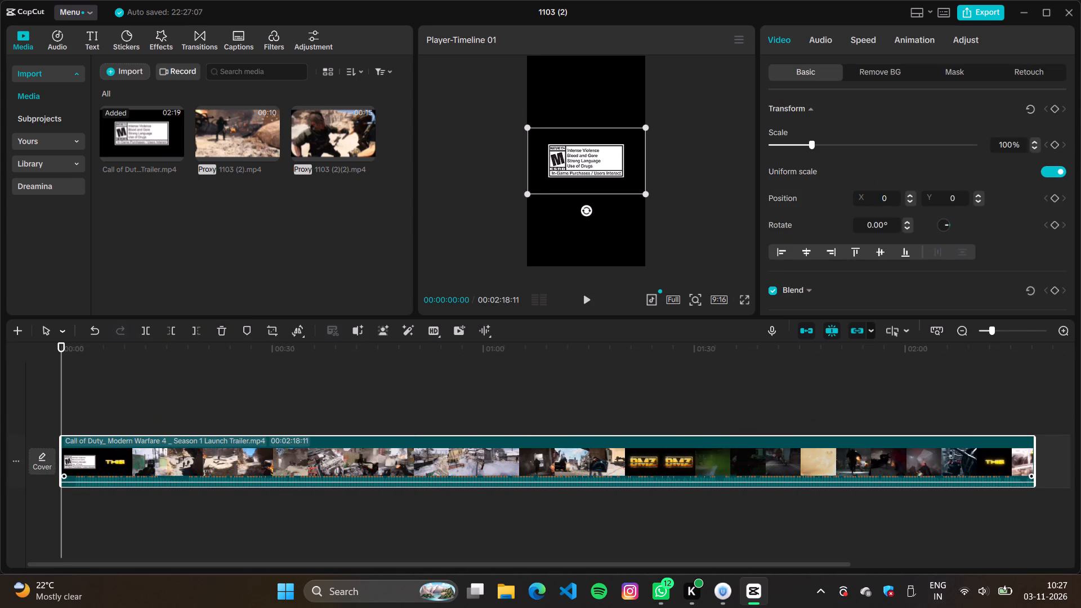
pyautogui.keyDown('ctrl'); pyautogui.scroll(2, 313, 478); pyautogui.keyUp('ctrl')
pyautogui.keyDown('ctrl'); pyautogui.scroll(-1, 313, 478); pyautogui.keyUp('ctrl')
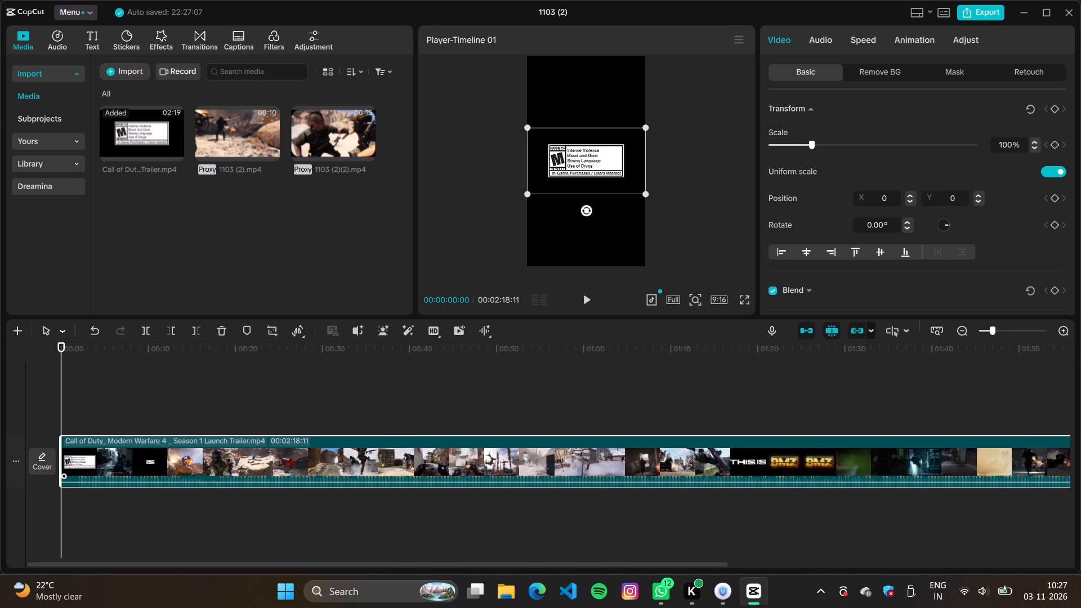
pyautogui.click(187, 403)
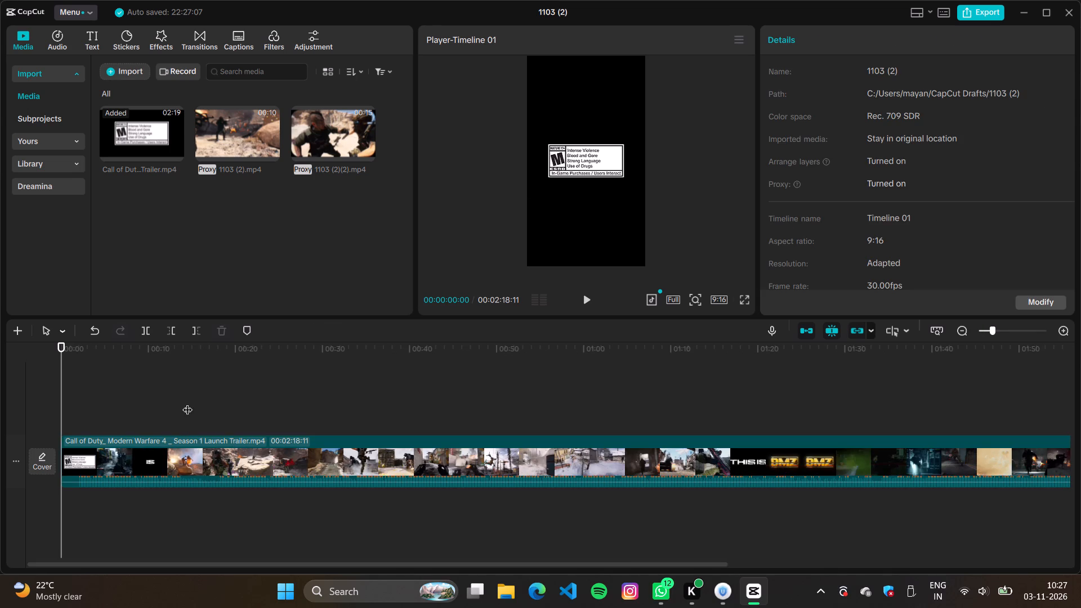
# Examine the launch trailer around 23 to 33 seconds, playing briefly and stepping back frame by frame, to locate a cut point for the next excerpt.
pyautogui.moveTo(185, 402); pyautogui.dragTo(260, 411)
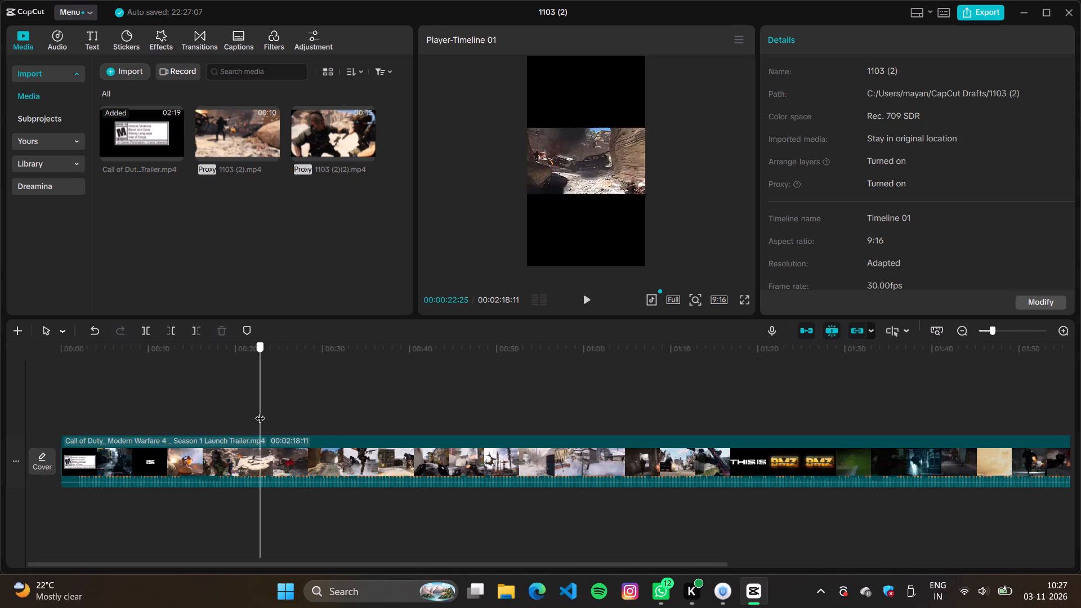
pyautogui.moveTo(260, 411); pyautogui.dragTo(338, 418)
pyautogui.press('space')
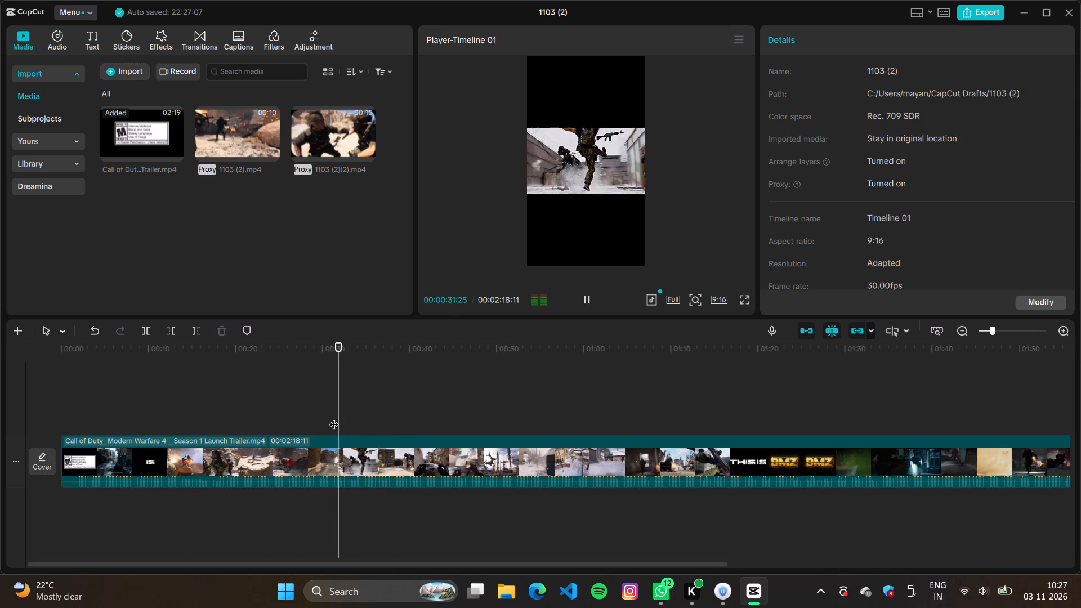
pyautogui.press('space')
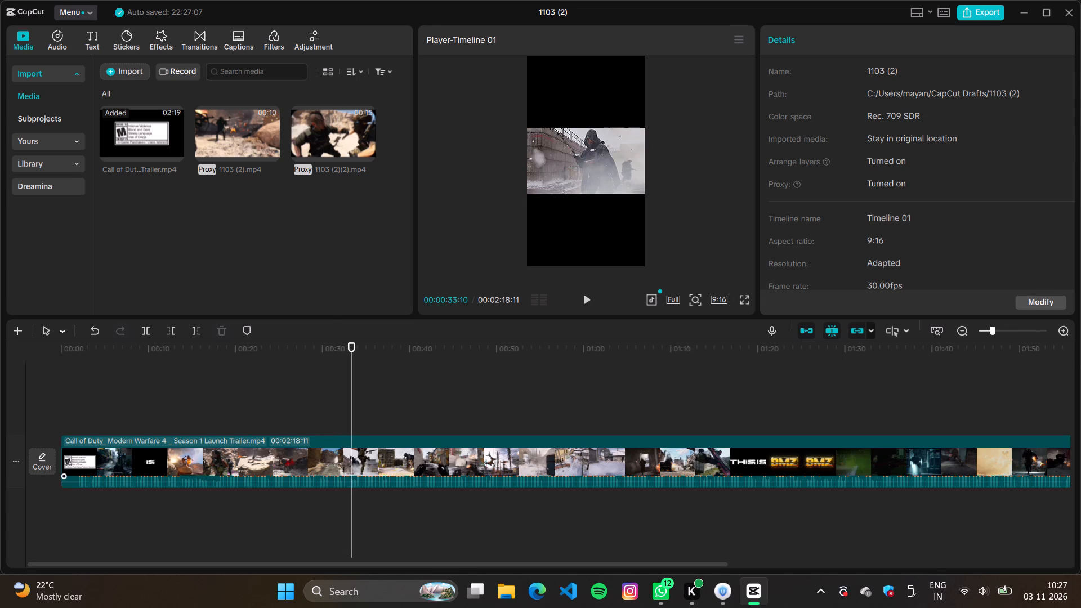
pyautogui.press('Left')
pyautogui.press('Left')
pyautogui.press('Left')
pyautogui.press('Left')
pyautogui.press('Left')
pyautogui.press('Left')
pyautogui.press('Left')
pyautogui.press('Left')
pyautogui.press('Left')
pyautogui.press('Left')
pyautogui.press('Left')
pyautogui.press('Left')
pyautogui.press('Left')
pyautogui.press('Left')
pyautogui.press('Left')
pyautogui.press('Left')
pyautogui.press('Left')
pyautogui.press('Left')
pyautogui.press('Left')
pyautogui.press('Left')
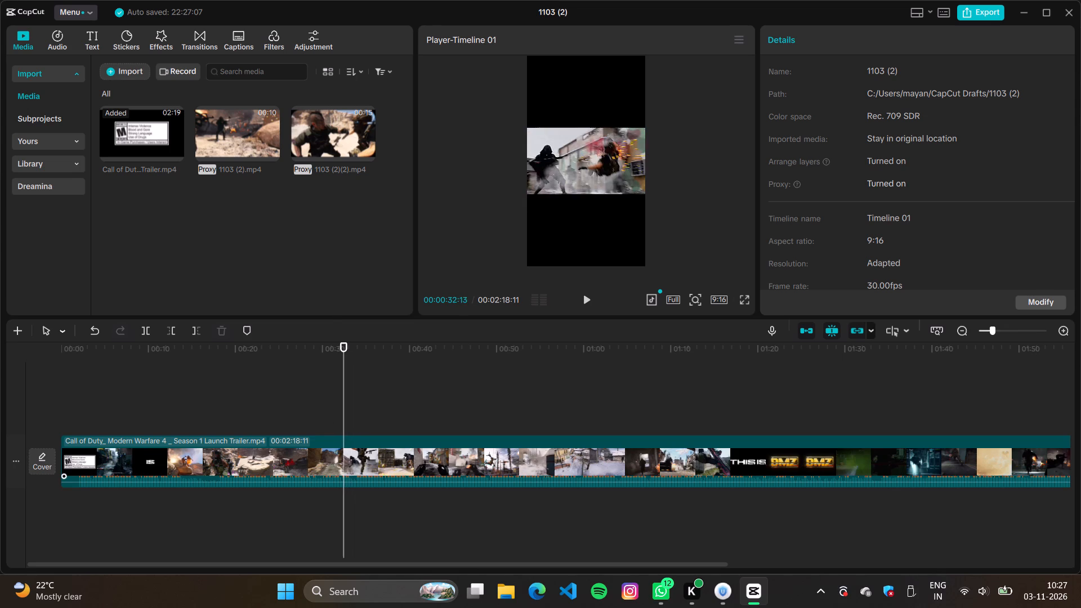
pyautogui.press('Left')
pyautogui.press('Left')
pyautogui.press('Left')
pyautogui.press('Left')
pyautogui.press('Left')
pyautogui.press('Left')
pyautogui.press('Left')
pyautogui.press('Left')
pyautogui.press('Left')
pyautogui.press('Left')
pyautogui.press('Left')
pyautogui.press('Left')
pyautogui.press('Left')
pyautogui.press('Left')
pyautogui.press('Left')
pyautogui.press('Left')
pyautogui.press('Left')
pyautogui.press('Left')
pyautogui.press('Left')
pyautogui.press('Left')
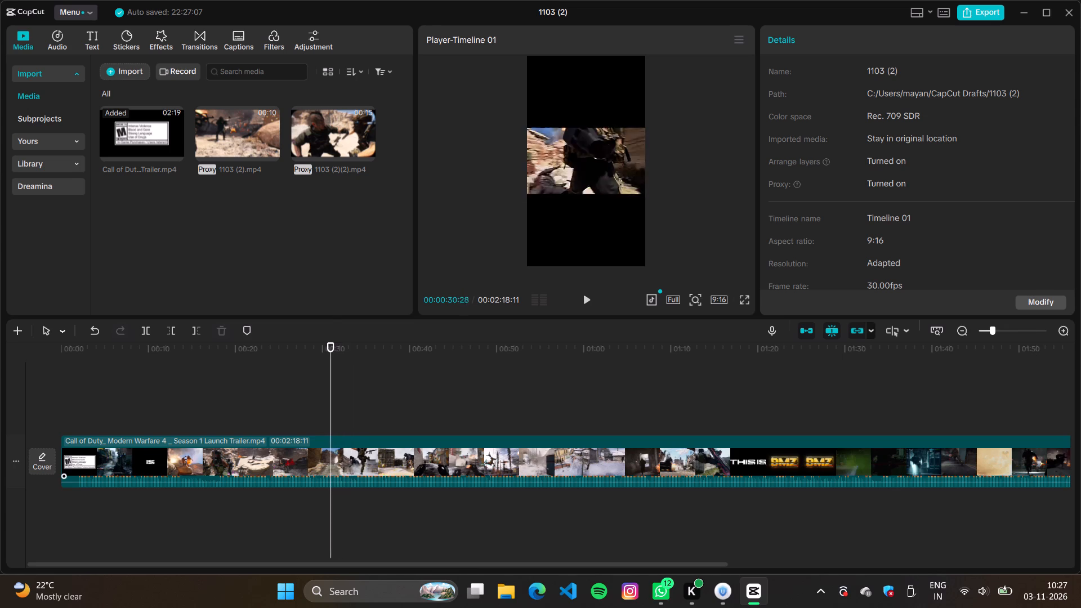
pyautogui.press('Left')
pyautogui.press('Left')
pyautogui.press('Left')
pyautogui.press('Left')
pyautogui.press('Left')
pyautogui.press('Left')
pyautogui.press('Left')
pyautogui.press('Left')
pyautogui.press('Left')
pyautogui.press('Left')
pyautogui.press('Left')
pyautogui.press('Left')
pyautogui.press('Left')
pyautogui.press('Left')
pyautogui.press('Left')
pyautogui.press('Left')
pyautogui.press('Left')
pyautogui.press('Left')
pyautogui.press('Left')
pyautogui.press('Left')
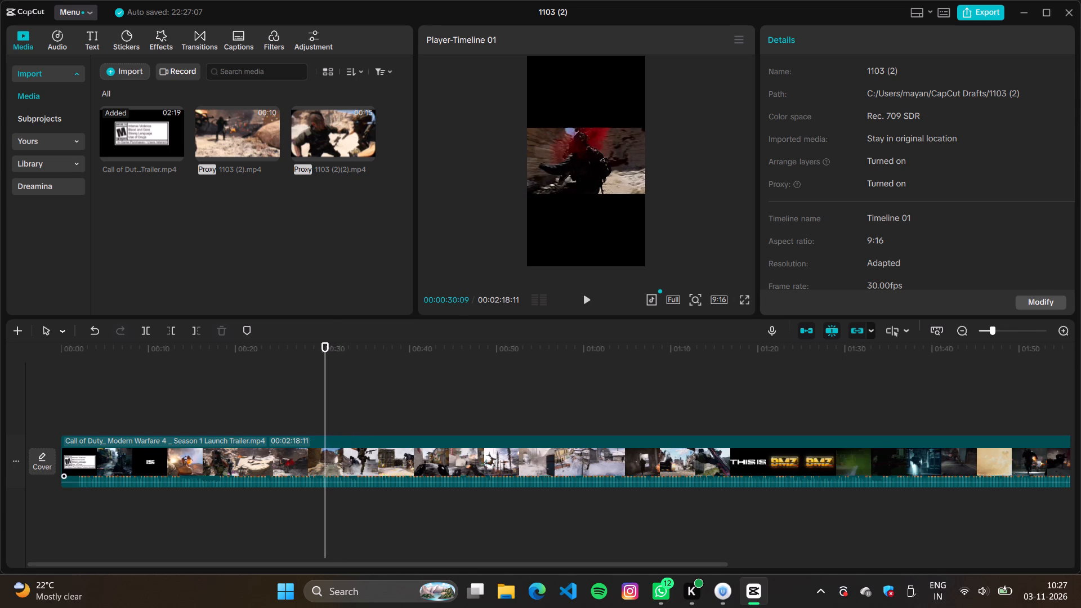
pyautogui.press('Right')
pyautogui.press('Right')
pyautogui.press('Right')
pyautogui.press('Right')
pyautogui.press('Right')
pyautogui.press('Right')
pyautogui.press('Right')
pyautogui.press('Right')
pyautogui.press('Right')
pyautogui.press('Right')
pyautogui.press('Right')
pyautogui.press('Right')
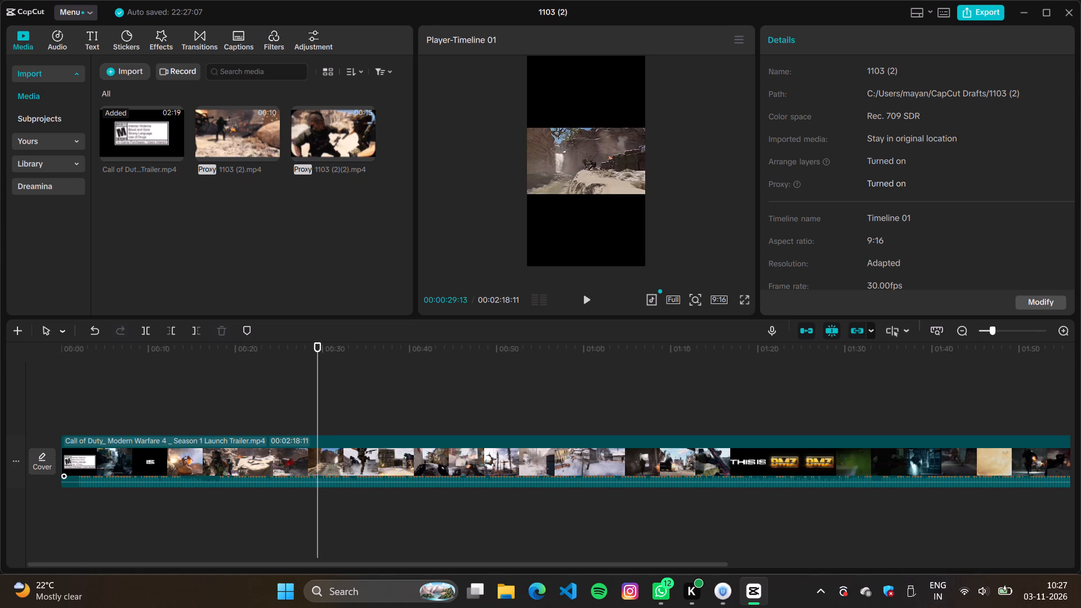
pyautogui.press('Left')
pyautogui.press('Left')
pyautogui.press('Left')
pyautogui.press('Left')
pyautogui.press('Left')
pyautogui.press('Left')
pyautogui.press('Left')
pyautogui.press('Left')
pyautogui.press('Left')
pyautogui.press('Left')
pyautogui.press('Left')
pyautogui.press('Left')
pyautogui.press('Left')
pyautogui.press('Left')
pyautogui.press('Left')
pyautogui.press('Left')
pyautogui.press('Left')
pyautogui.press('Left')
pyautogui.press('Left')
pyautogui.press('Left')
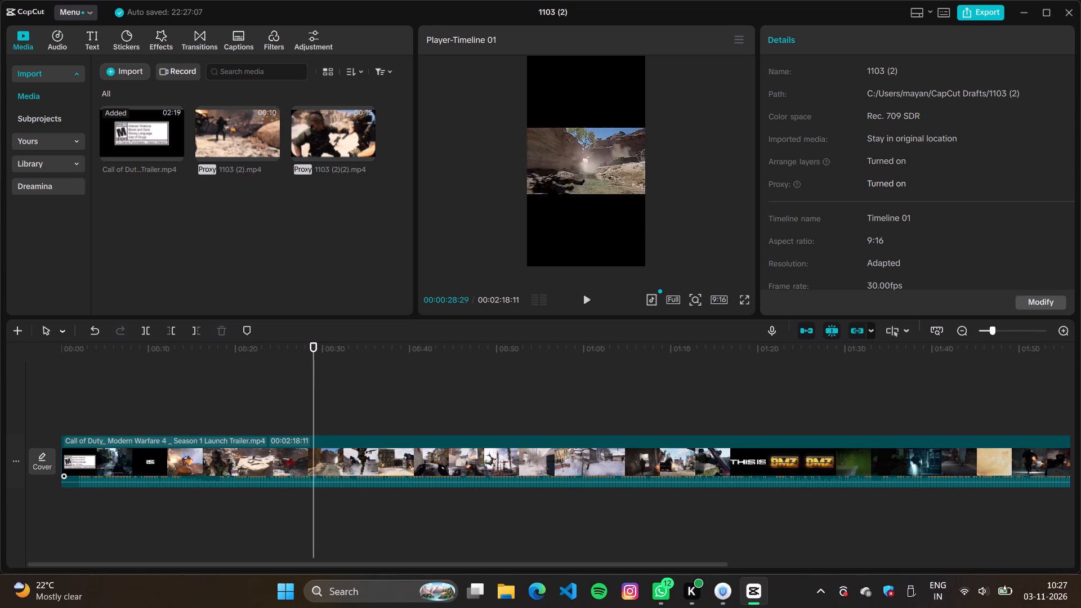
pyautogui.press('Left')
pyautogui.press('Left')
pyautogui.press('Left')
pyautogui.press('Left')
pyautogui.press('Left')
pyautogui.press('Left')
pyautogui.press('Left')
pyautogui.press('Left')
pyautogui.press('Left')
pyautogui.press('Left')
pyautogui.press('Left')
pyautogui.press('Left')
pyautogui.press('Left')
pyautogui.press('Left')
pyautogui.press('Left')
pyautogui.press('Left')
pyautogui.press('Left')
pyautogui.press('Left')
pyautogui.press('Left')
pyautogui.press('Left')
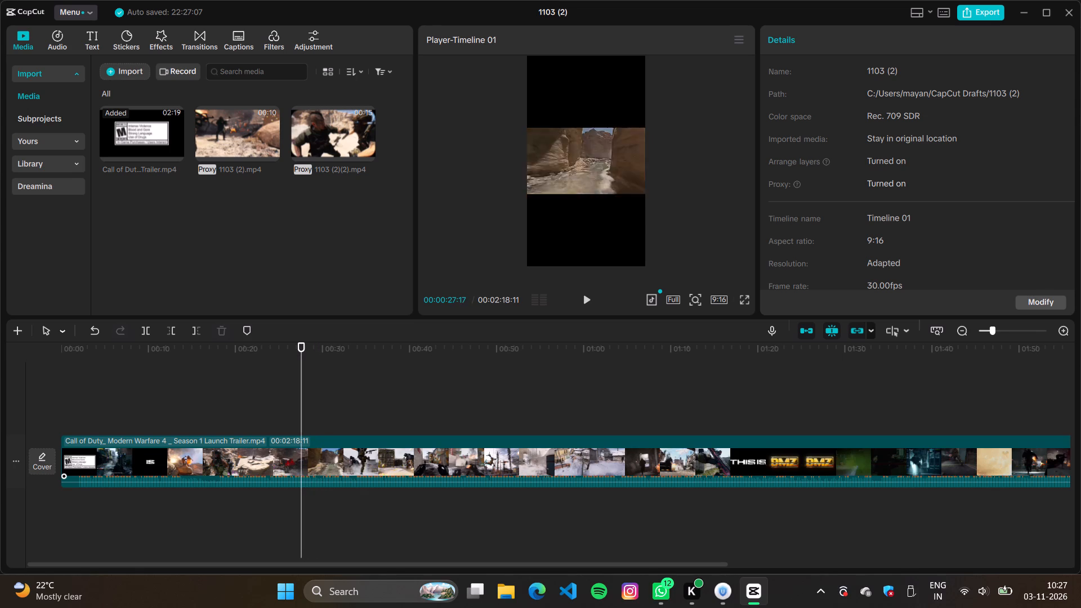
pyautogui.press('Left')
pyautogui.press('Left')
pyautogui.press('Left')
pyautogui.press('Left')
pyautogui.press('Left')
pyautogui.press('Left')
pyautogui.press('Left')
pyautogui.press('Left')
pyautogui.press('Left')
pyautogui.press('Left')
pyautogui.press('Left')
pyautogui.press('Left')
pyautogui.press('Left')
pyautogui.press('Left')
pyautogui.press('Left')
pyautogui.press('Left')
pyautogui.press('Left')
pyautogui.press('Left')
pyautogui.press('Left')
pyautogui.press('Left')
pyautogui.press('Left')
pyautogui.press('Left')
pyautogui.press('Left')
pyautogui.press('Left')
pyautogui.press('Left')
pyautogui.press('Left')
pyautogui.press('Left')
pyautogui.press('Left')
pyautogui.press('Left')
pyautogui.press('Left')
pyautogui.press('Left')
pyautogui.press('Left')
pyautogui.press('Left')
pyautogui.press('Left')
pyautogui.press('Left')
pyautogui.press('Left')
pyautogui.press('Left')
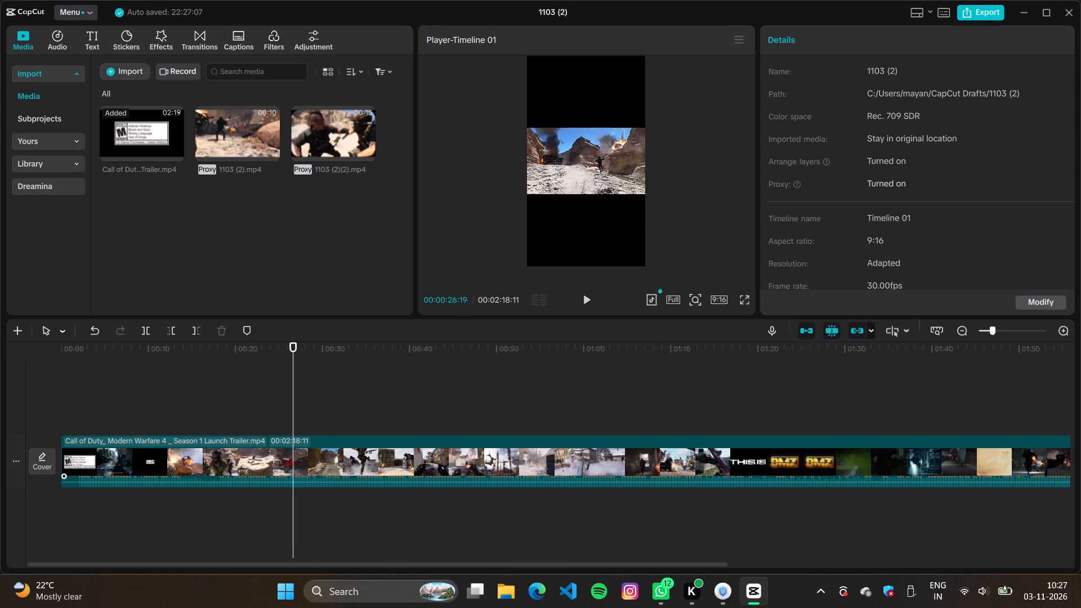
# Examine the launch trailer frame by frame between about 23 and 30 seconds to find the start of the next excerpt.
pyautogui.press('Left')
pyautogui.press('Left')
pyautogui.press('Left')
pyautogui.press('Left')
pyautogui.press('Left')
pyautogui.press('Left')
pyautogui.press('Left')
pyautogui.press('Left')
pyautogui.press('Left')
pyautogui.press('Left')
pyautogui.press('Left')
pyautogui.press('Left')
pyautogui.press('Left')
pyautogui.press('Left')
pyautogui.press('Left')
pyautogui.press('Left')
pyautogui.press('Left')
pyautogui.press('Left')
pyautogui.press('Left')
pyautogui.press('Left')
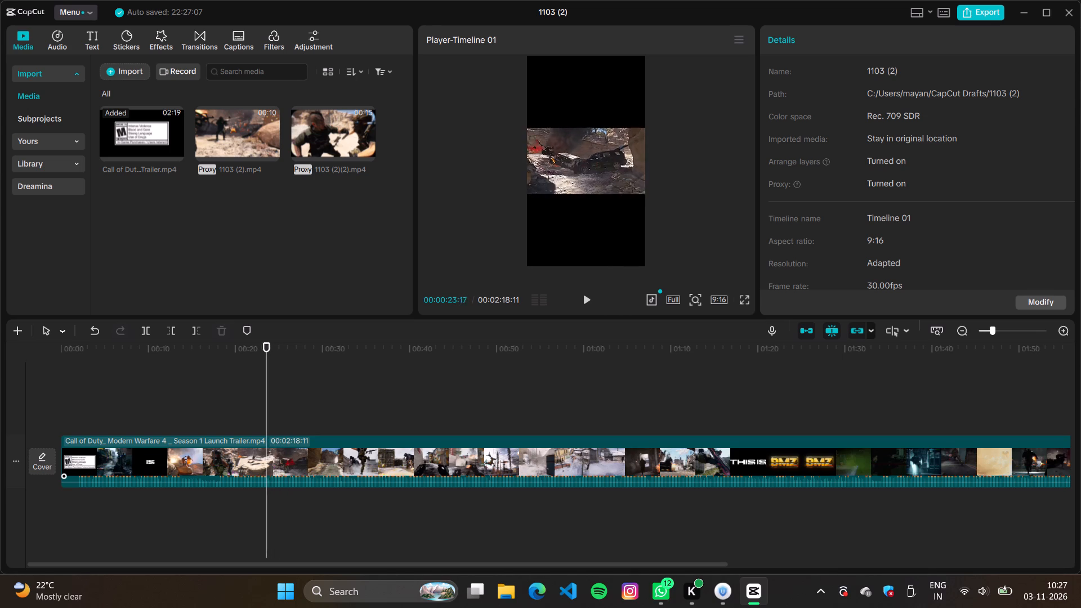
pyautogui.press('Right')
pyautogui.press('Right')
pyautogui.press('Right')
pyautogui.press('Right')
pyautogui.press('Right')
pyautogui.press('Right')
pyautogui.press('Right')
pyautogui.press('Right')
pyautogui.press('Right')
pyautogui.press('Right')
pyautogui.press('Right')
pyautogui.press('Right')
pyautogui.press('Right')
pyautogui.press('Right')
pyautogui.press('Right')
pyautogui.press('Right')
pyautogui.press('Right')
pyautogui.press('Right')
pyautogui.press('Right')
pyautogui.press('Right')
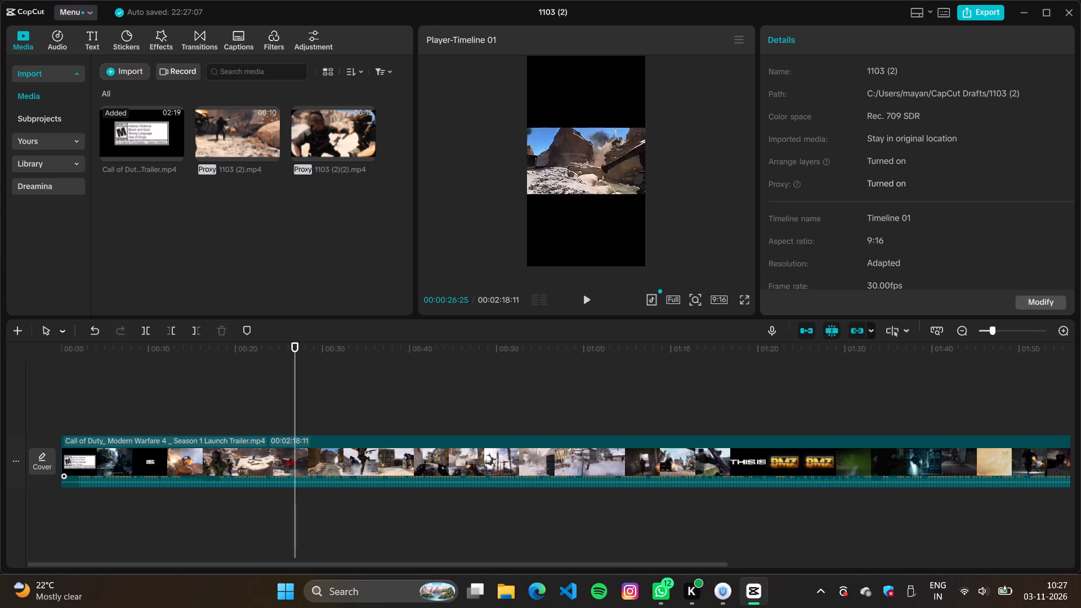
pyautogui.press('Right')
pyautogui.press('Right')
pyautogui.press('Right')
pyautogui.press('Right')
pyautogui.press('Right')
pyautogui.press('Right')
pyautogui.press('Right')
pyautogui.press('Right')
pyautogui.press('Right')
pyautogui.press('Right')
pyautogui.press('Right')
pyautogui.press('Right')
pyautogui.press('Right')
pyautogui.press('Right')
pyautogui.press('Right')
pyautogui.press('Right')
pyautogui.press('Right')
pyautogui.press('Right')
pyautogui.press('Right')
pyautogui.press('Right')
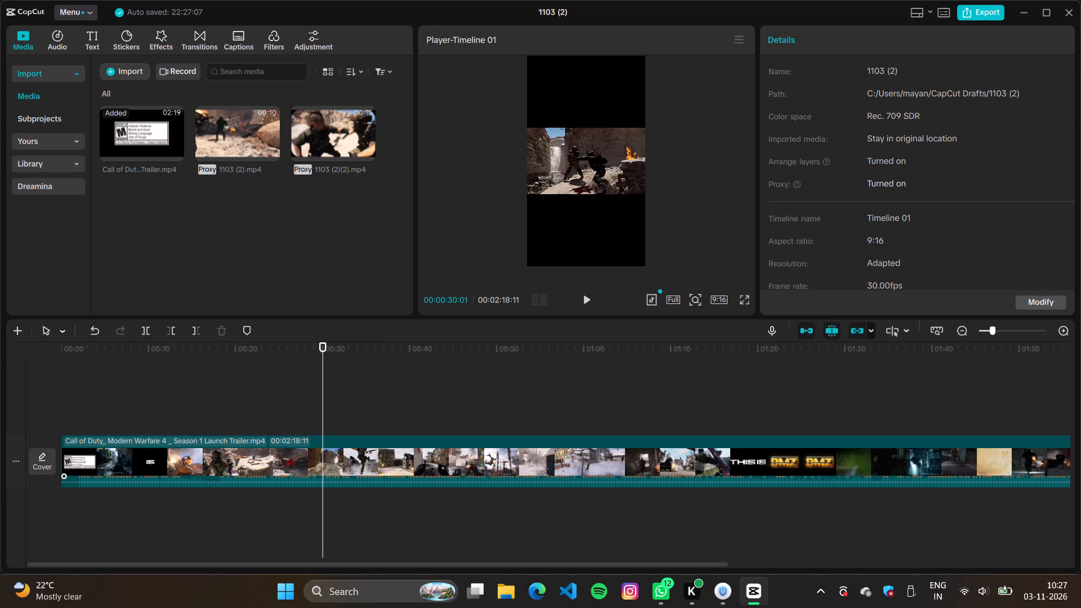
# Split the launch trailer at 00:00:29:21 and delete the segment before the cut.
pyautogui.press('Left')
pyautogui.press('Left')
pyautogui.press('Left')
pyautogui.press('Left')
pyautogui.press('Left')
pyautogui.press('Left')
pyautogui.press('Left')
pyautogui.press('Left')
pyautogui.press('Left')
pyautogui.press('Left')
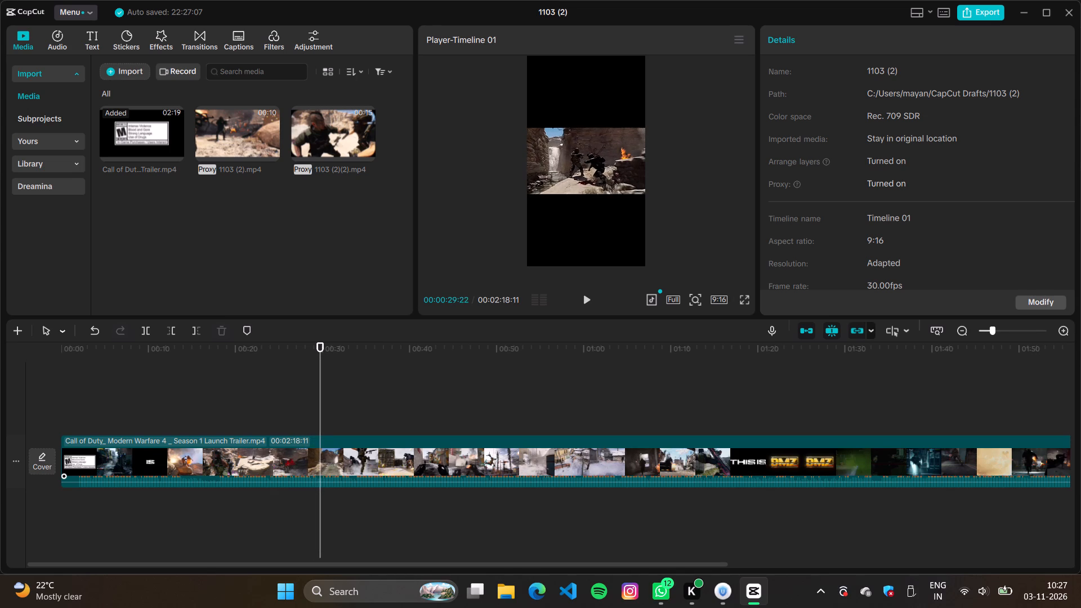
pyautogui.press('Left')
pyautogui.press('Right')
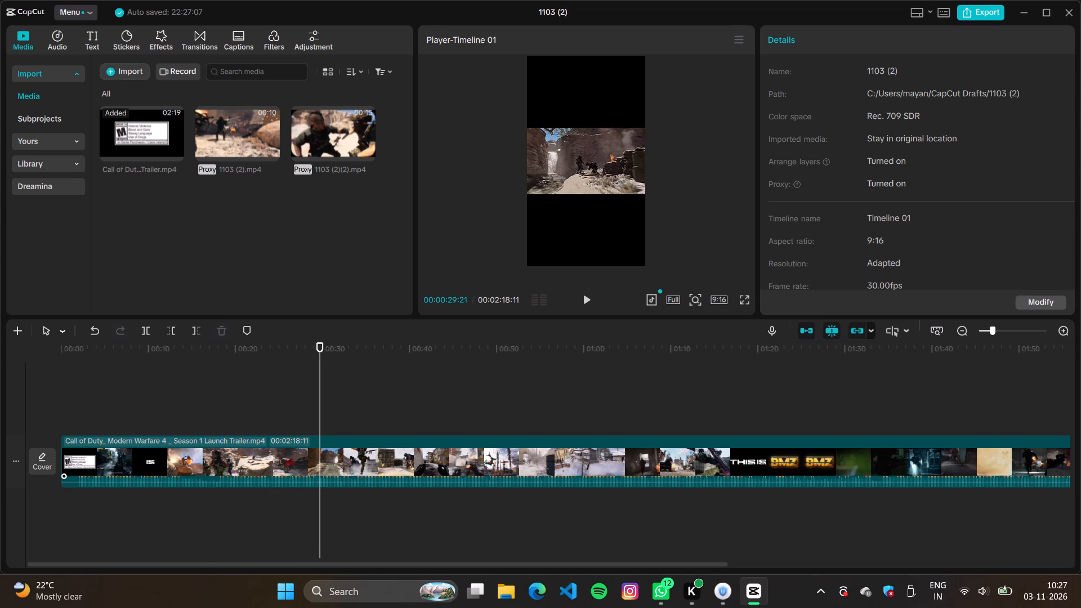
pyautogui.hotkey('ctrl', 'b')
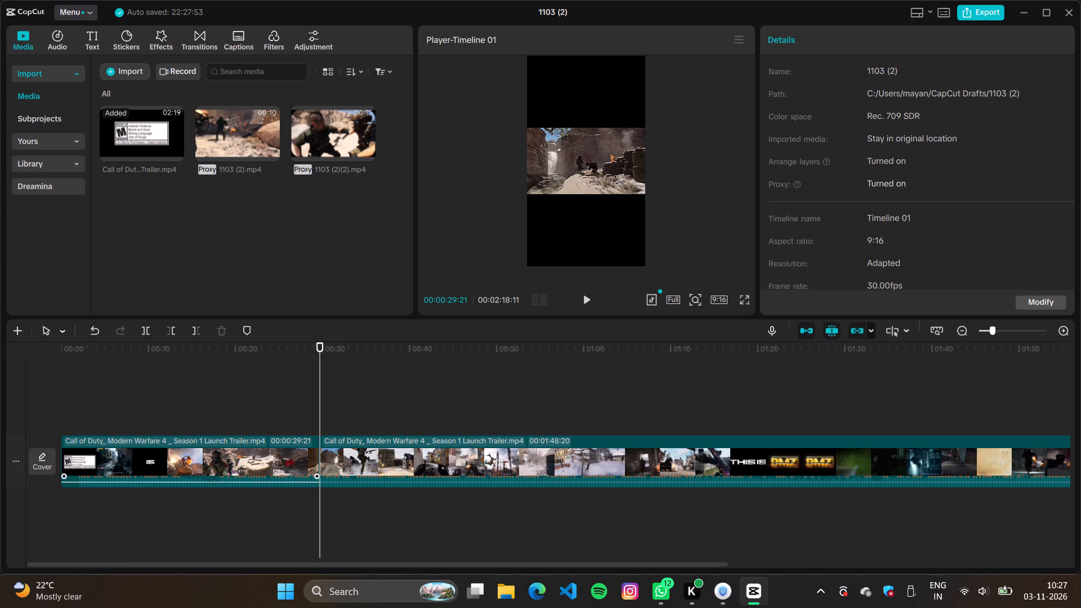
pyautogui.click(240, 466)
pyautogui.press('BackSpace')
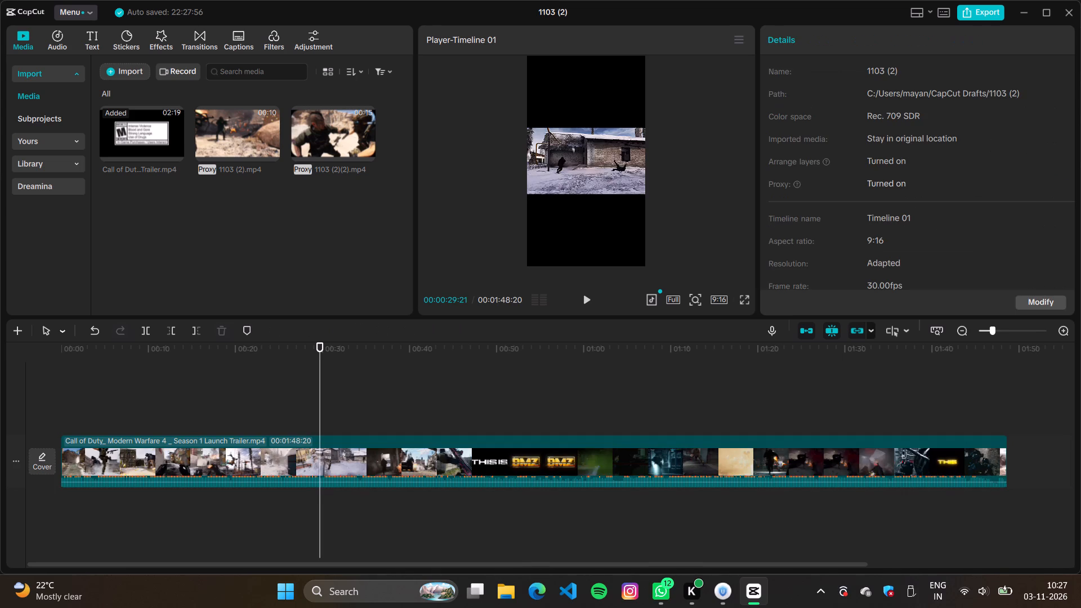
# Scrub through the remaining trailer for an end point, split it at 00:00:15:14, and delete everything after the cut.
pyautogui.click(65, 408)
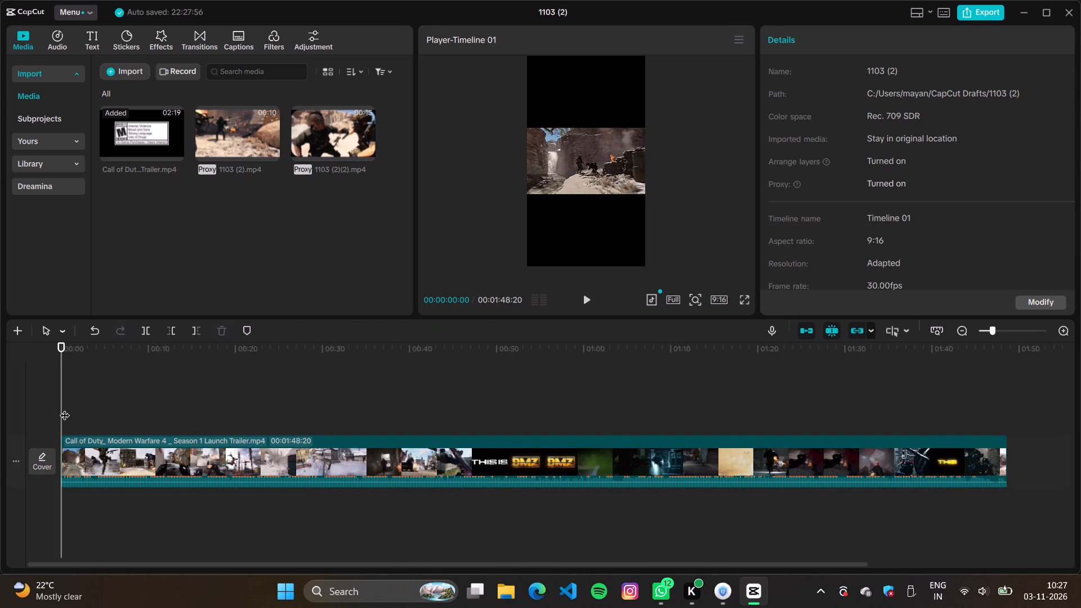
pyautogui.scroll(1, 58, 405)
pyautogui.click(316, 415)
pyautogui.moveTo(314, 415); pyautogui.dragTo(313, 415)
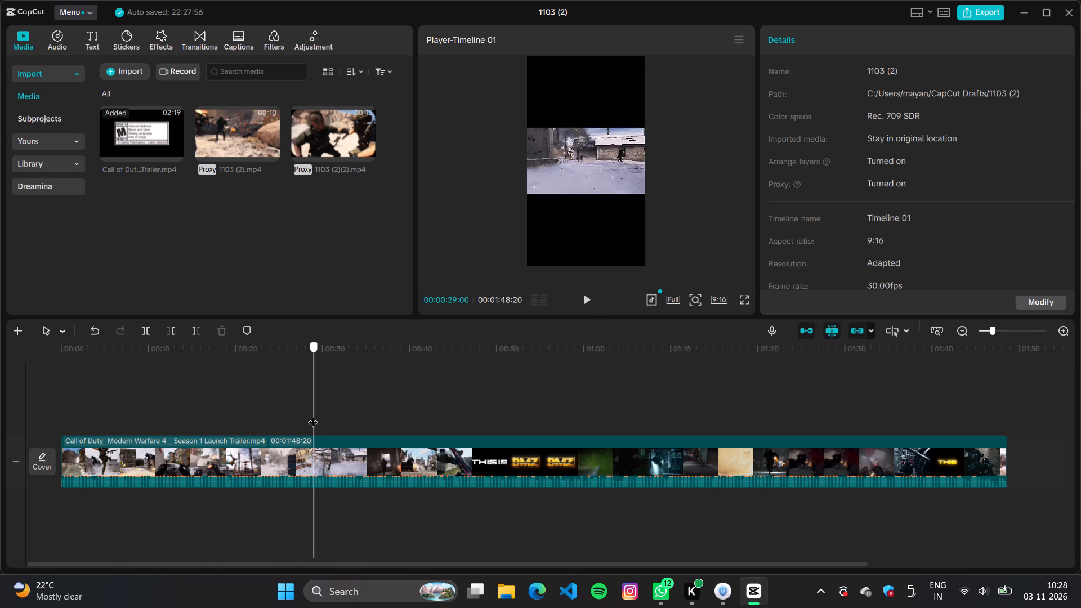
pyautogui.moveTo(313, 415); pyautogui.dragTo(209, 424)
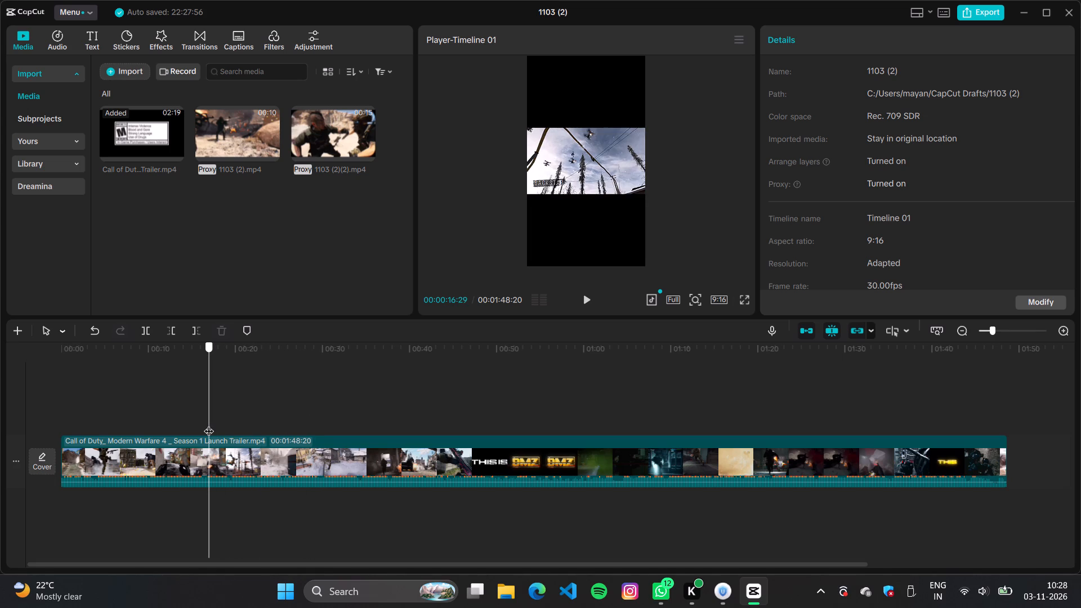
pyautogui.moveTo(209, 424); pyautogui.dragTo(243, 431)
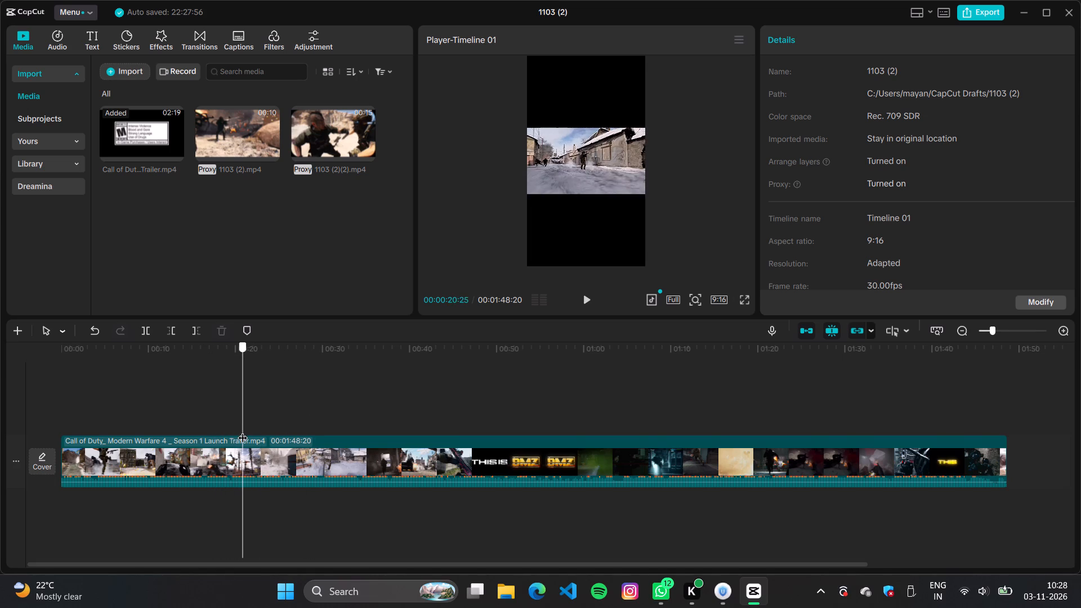
pyautogui.moveTo(243, 431); pyautogui.dragTo(256, 435)
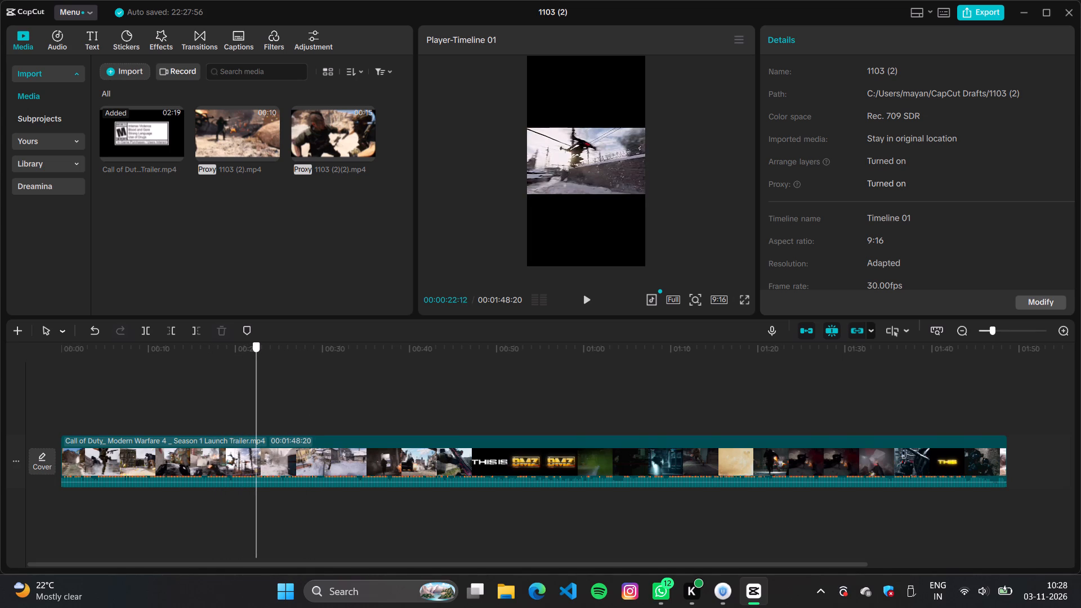
pyautogui.moveTo(256, 435); pyautogui.dragTo(261, 436)
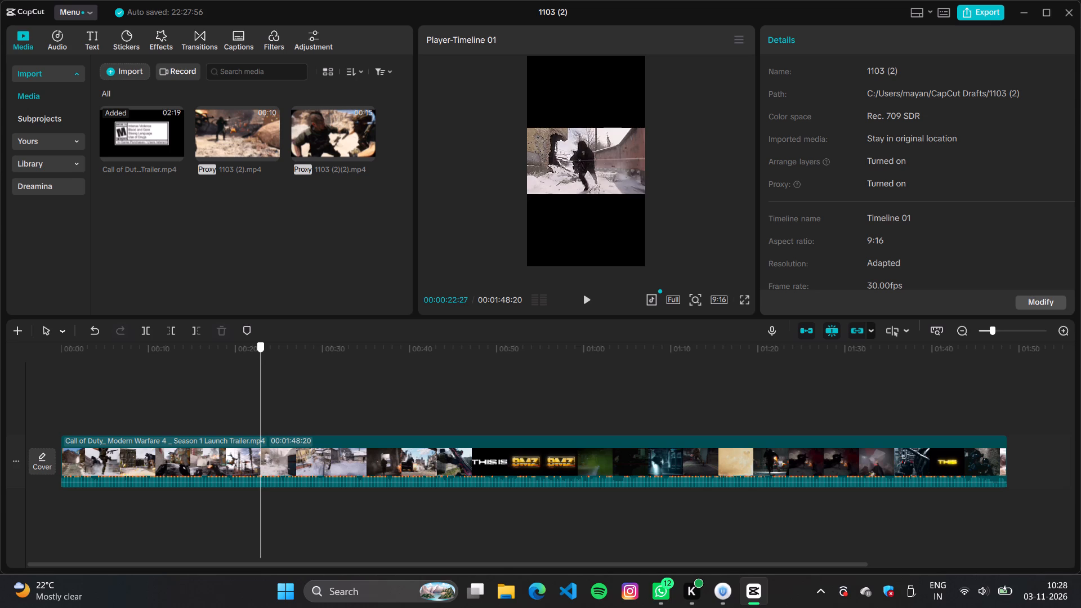
pyautogui.moveTo(261, 436); pyautogui.dragTo(208, 435)
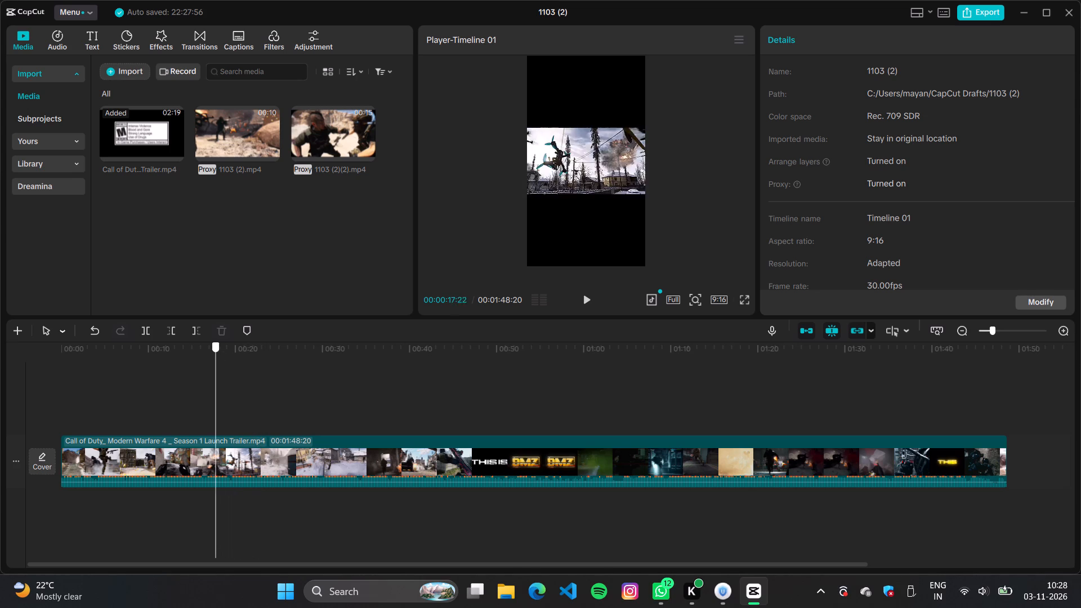
pyautogui.moveTo(208, 435); pyautogui.dragTo(193, 436)
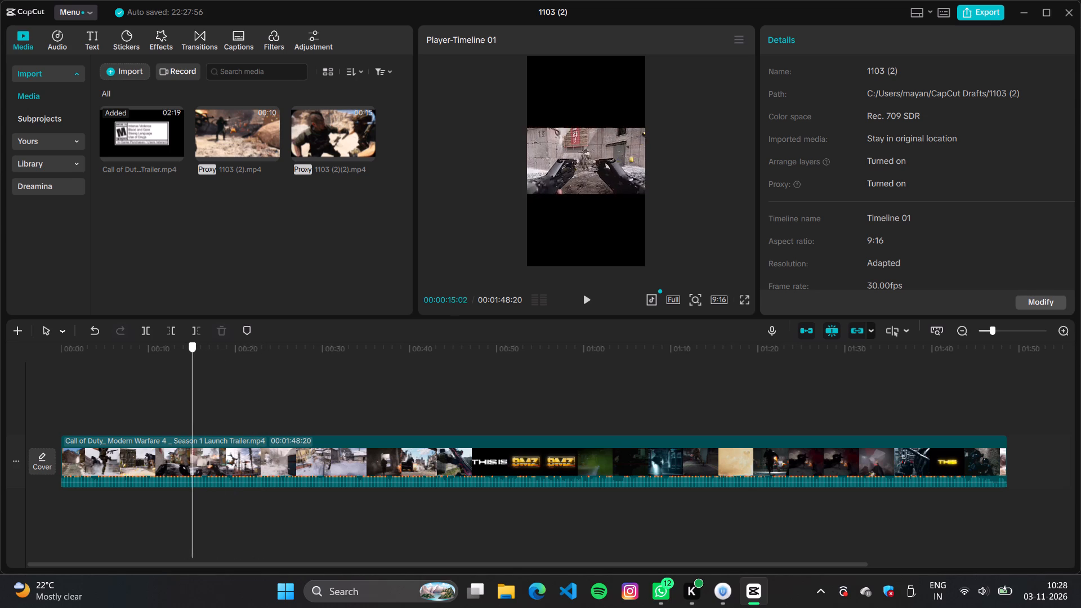
pyautogui.moveTo(193, 436); pyautogui.dragTo(196, 436)
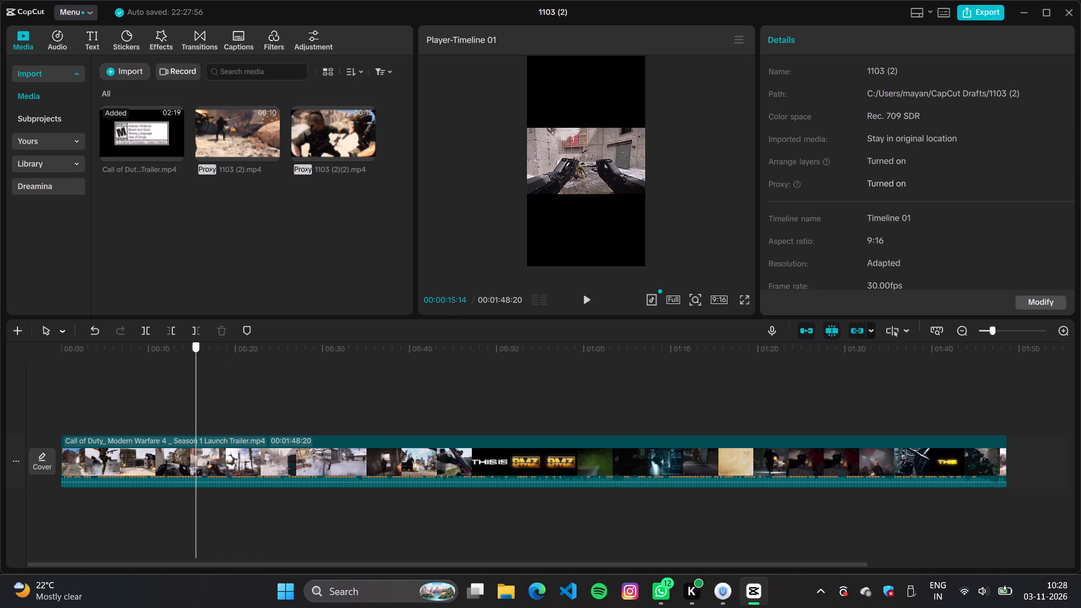
pyautogui.moveTo(196, 436); pyautogui.dragTo(196, 442)
pyautogui.hotkey('ctrl', 'b')
pyautogui.click(213, 454)
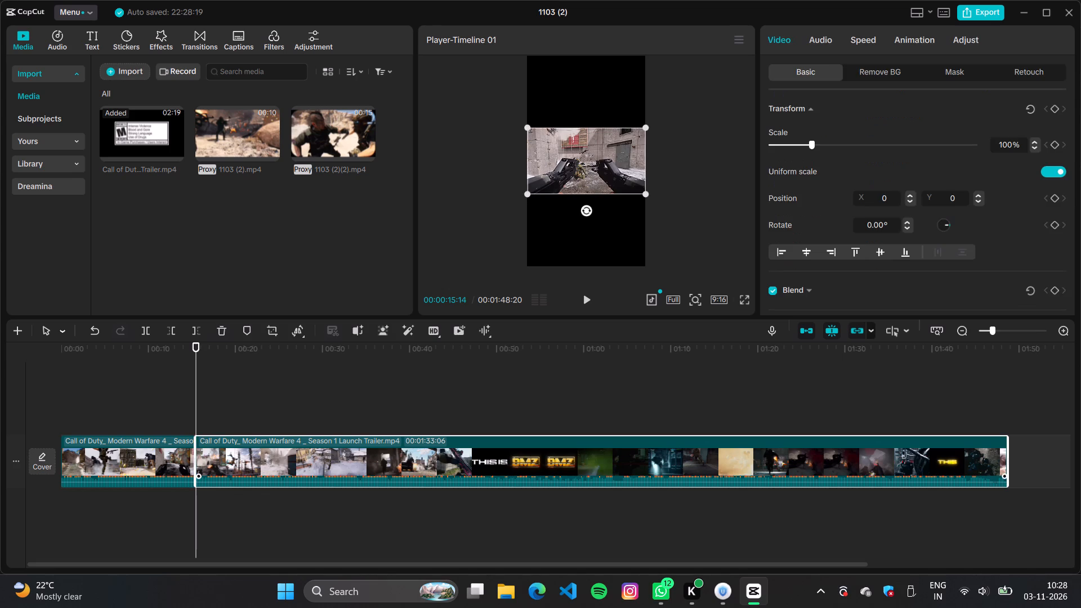
pyautogui.press('BackSpace')
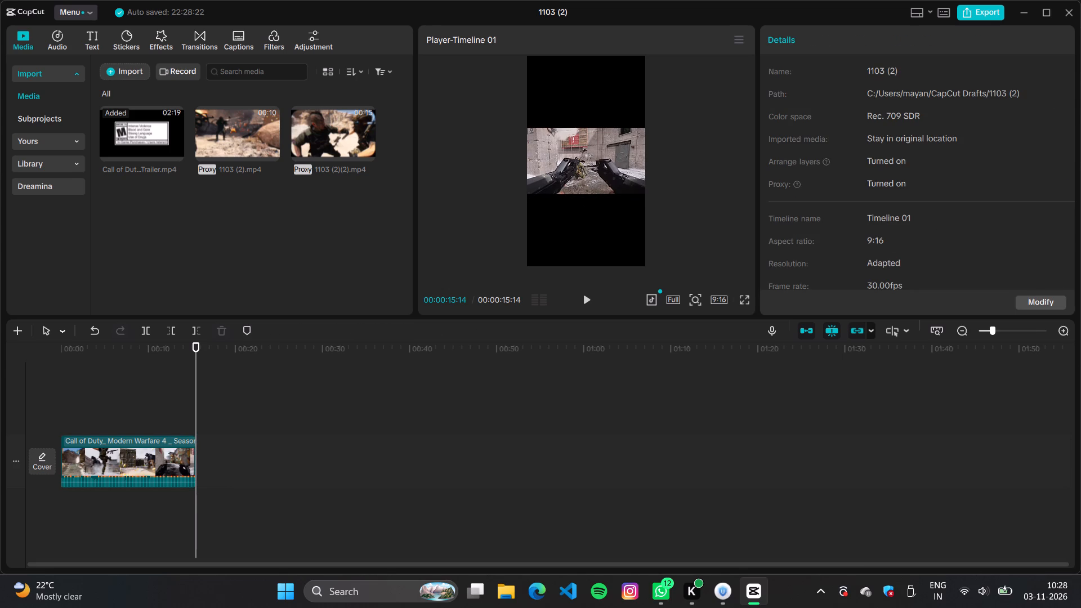
# Return to the start of the trailer excerpt and examine its opening shots frame by frame up to about 00:00:01:21.
pyautogui.click(89, 403)
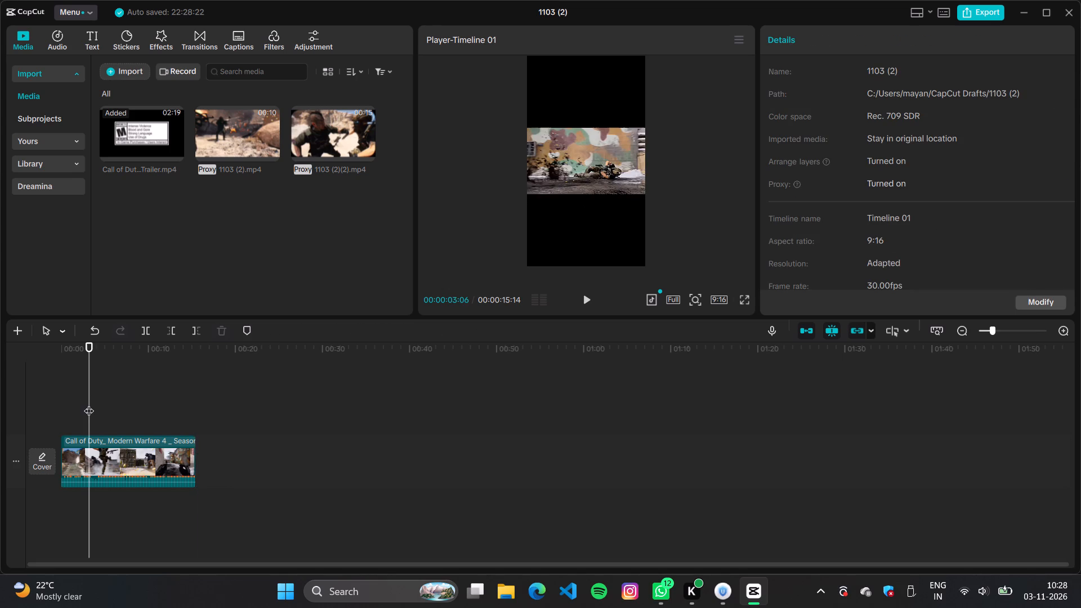
pyautogui.moveTo(88, 404); pyautogui.dragTo(66, 422)
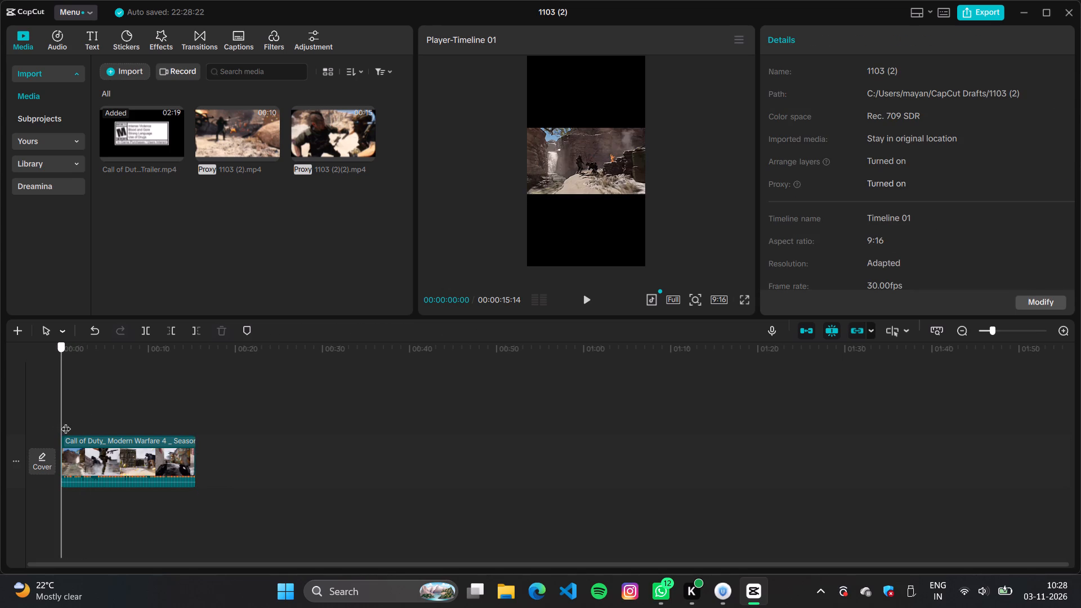
pyautogui.moveTo(66, 422); pyautogui.dragTo(62, 422)
pyautogui.press('Right')
pyautogui.press('Right')
pyautogui.press('Right')
pyautogui.press('Right')
pyautogui.press('Right')
pyautogui.press('Right')
pyautogui.press('Right')
pyautogui.press('Right')
pyautogui.press('Right')
pyautogui.press('Right')
pyautogui.press('Right')
pyautogui.press('Right')
pyautogui.press('Right')
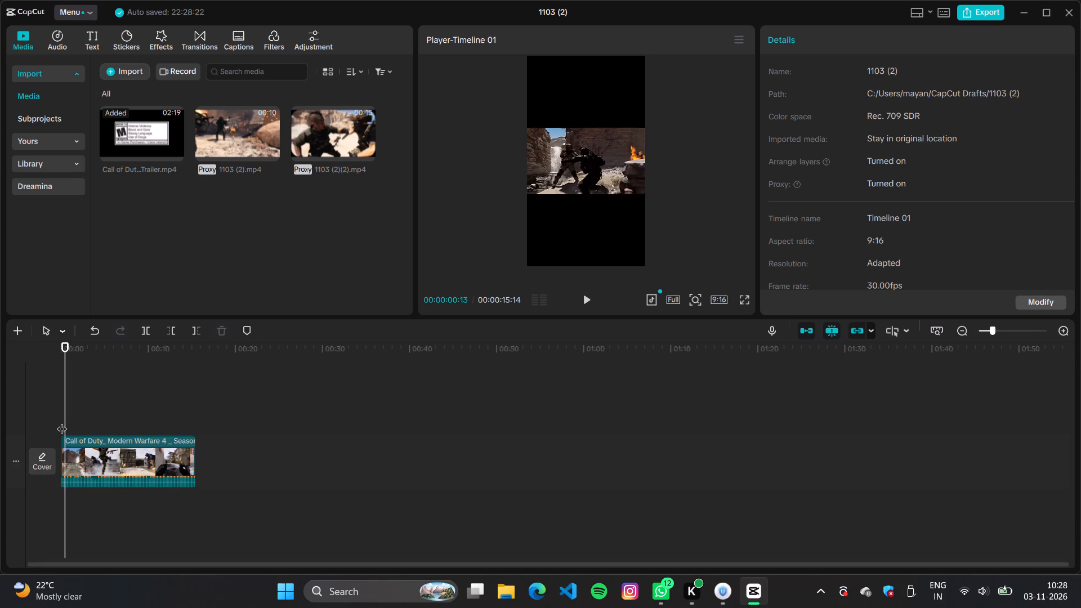
pyautogui.press('Right')
pyautogui.press('Right')
pyautogui.press('Right')
pyautogui.press('Right')
pyautogui.press('Right')
pyautogui.press('Right')
pyautogui.press('Right')
pyautogui.press('Right')
pyautogui.press('Right')
pyautogui.press('Right')
pyautogui.press('Right')
pyautogui.press('Right')
pyautogui.press('Right')
pyautogui.press('Right')
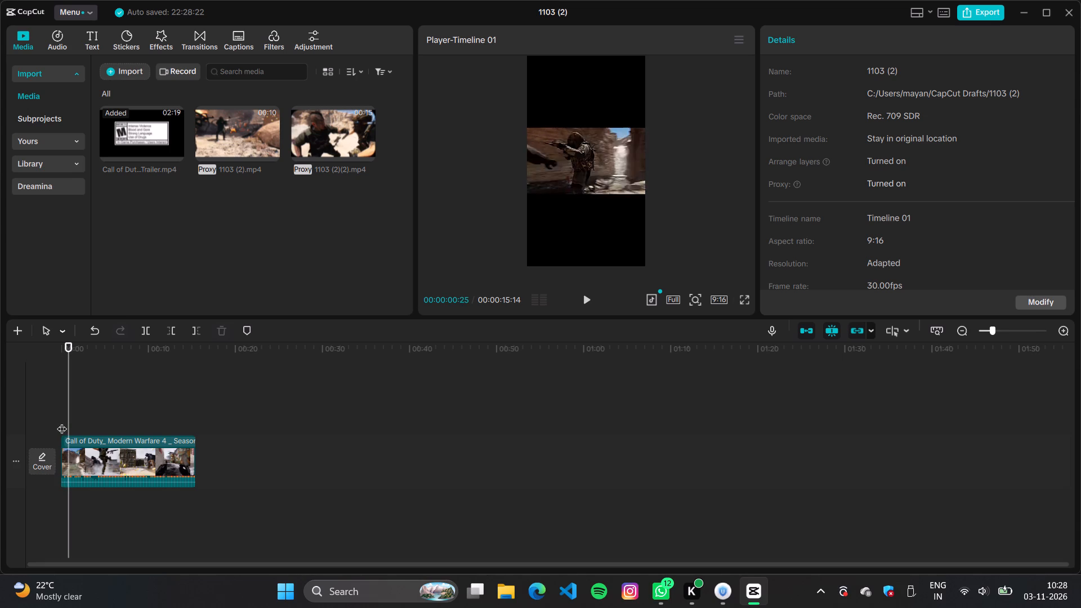
pyautogui.press('Right')
pyautogui.press('Right')
pyautogui.press('Right')
pyautogui.press('Right')
pyautogui.press('Right')
pyautogui.press('Right')
pyautogui.press('Right')
pyautogui.press('Right')
pyautogui.press('Right')
pyautogui.press('Right')
pyautogui.press('Right')
pyautogui.press('Right')
pyautogui.press('Right')
pyautogui.press('Right')
pyautogui.press('Right')
pyautogui.press('Right')
pyautogui.press('Right')
pyautogui.press('Right')
pyautogui.press('Right')
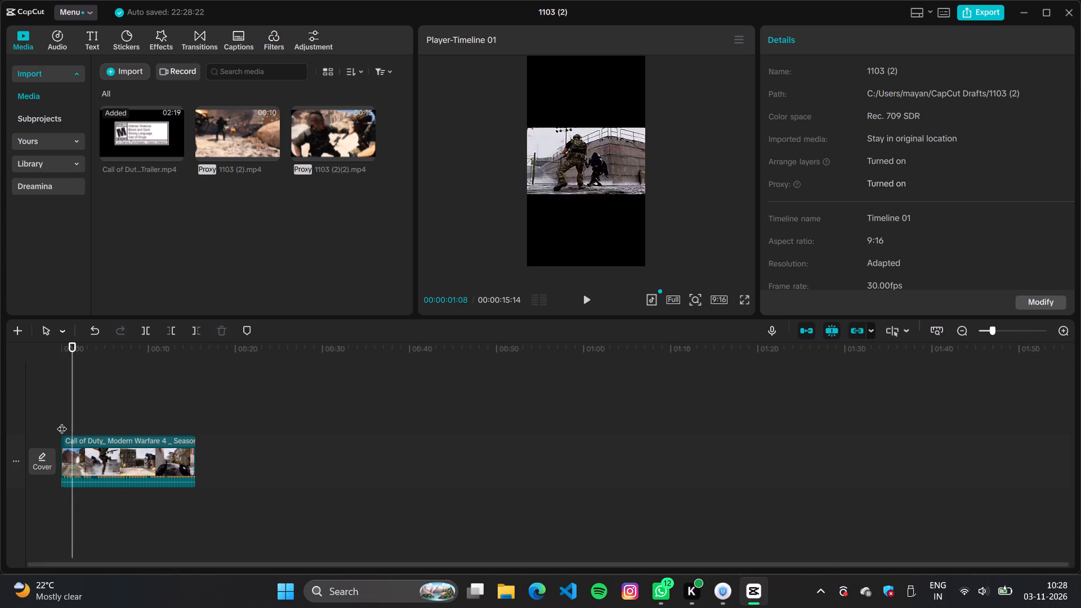
pyautogui.press('Right')
pyautogui.press('Right')
pyautogui.press('Right')
pyautogui.press('Right')
pyautogui.press('Right')
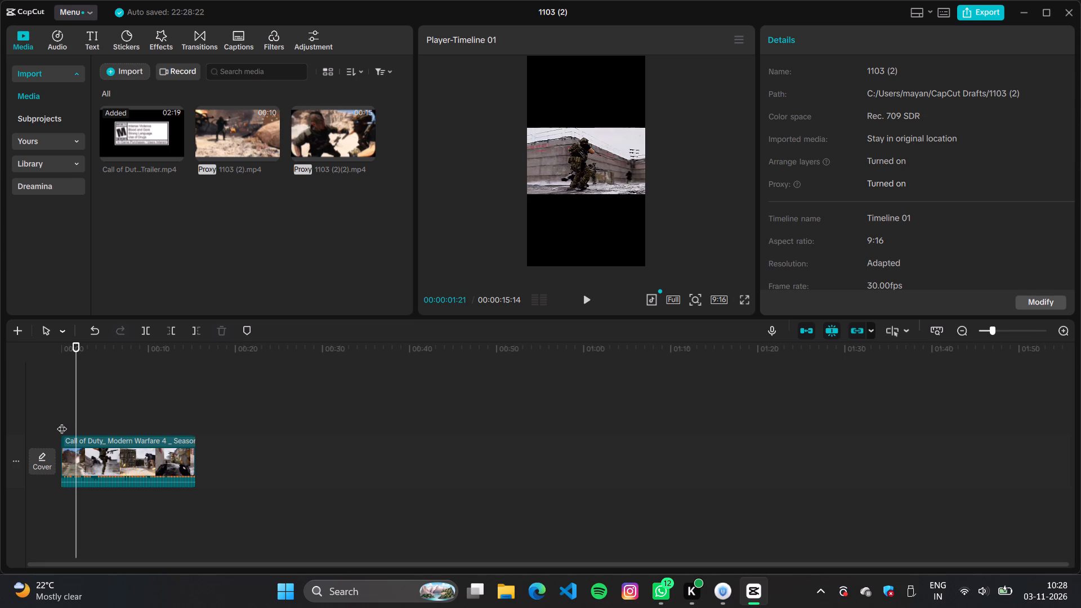
pyautogui.press('Left')
pyautogui.press('Left')
pyautogui.press('Left')
pyautogui.press('Left')
pyautogui.press('Left')
pyautogui.press('Left')
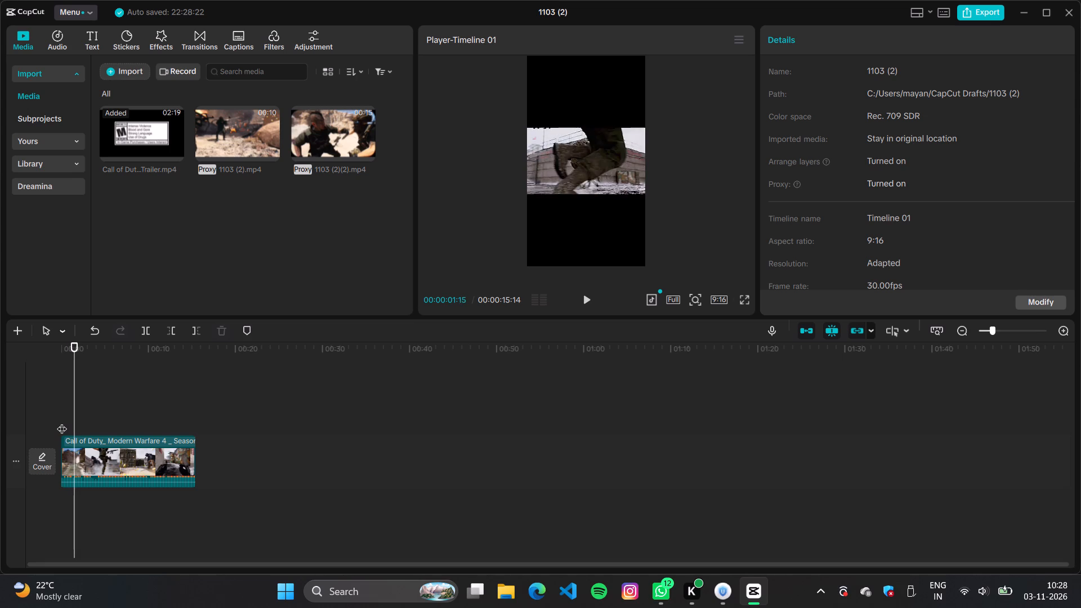
pyautogui.press('Left')
pyautogui.press('Left')
pyautogui.press('Left')
pyautogui.press('Left')
pyautogui.press('Left')
pyautogui.press('Left')
pyautogui.press('Left')
pyautogui.press('Left')
pyautogui.press('Left')
pyautogui.press('Right')
pyautogui.press('Right')
pyautogui.press('Right')
pyautogui.press('Right')
pyautogui.press('Right')
pyautogui.press('Right')
pyautogui.press('Right')
pyautogui.press('Right')
pyautogui.press('Right')
pyautogui.press('Right')
pyautogui.press('Right')
pyautogui.press('Right')
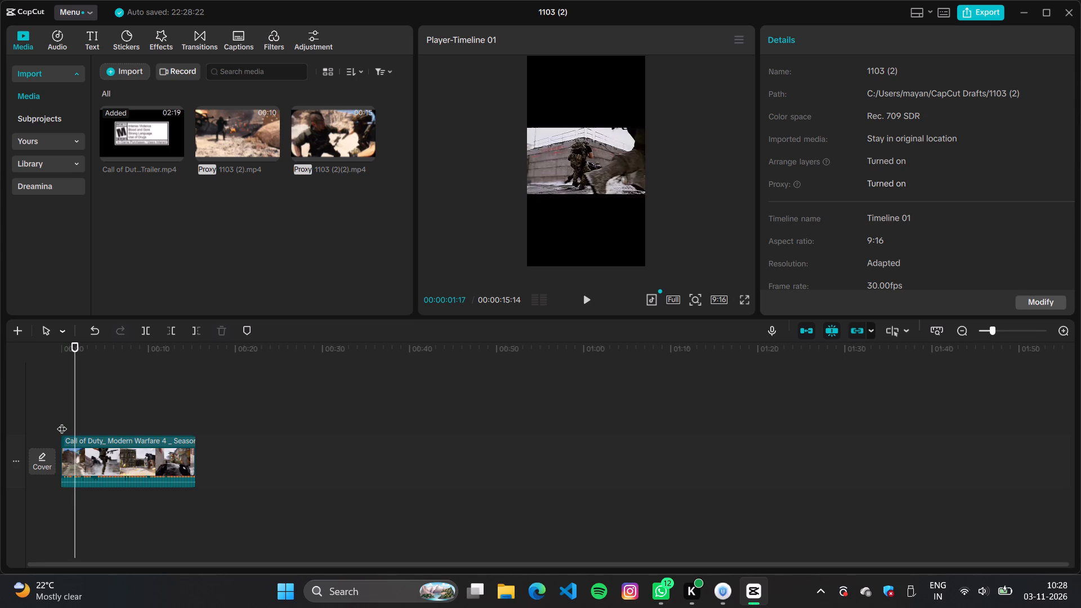
# Examine the trailer excerpt frame by frame between about 00:00:01:17 and 00:00:03:16 to find the first shot change.
pyautogui.press('Right')
pyautogui.press('Right')
pyautogui.press('Right')
pyautogui.press('Right')
pyautogui.press('Right')
pyautogui.press('Right')
pyautogui.press('Right')
pyautogui.press('Right')
pyautogui.press('Right')
pyautogui.press('Right')
pyautogui.press('Right')
pyautogui.press('Right')
pyautogui.press('Right')
pyautogui.press('Right')
pyautogui.press('Right')
pyautogui.press('Right')
pyautogui.press('Right')
pyautogui.press('Right')
pyautogui.press('Right')
pyautogui.press('Right')
pyautogui.press('Right')
pyautogui.press('Right')
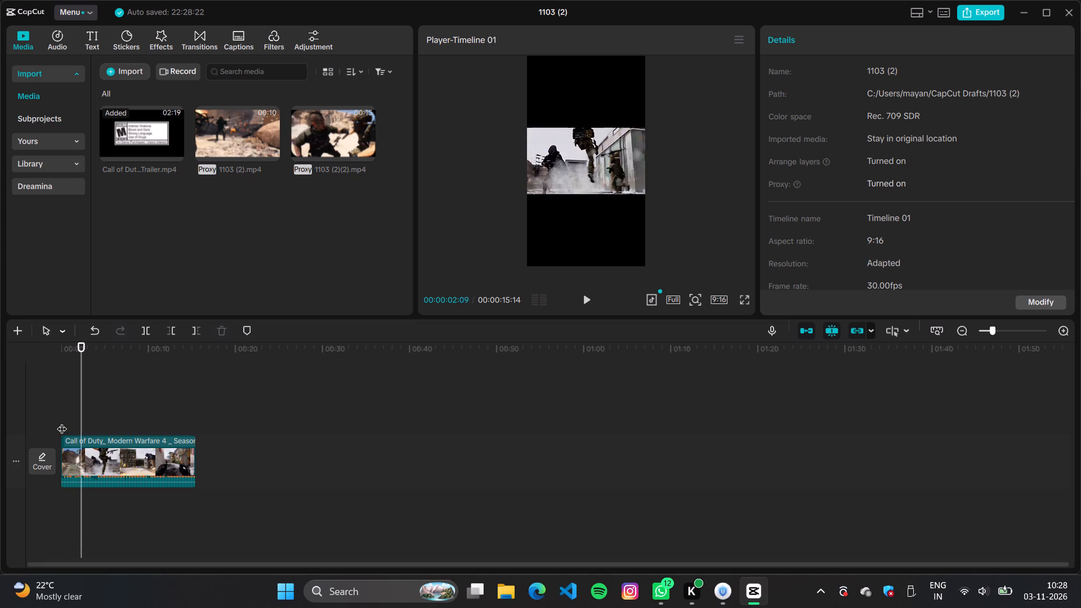
pyautogui.press('Right')
pyautogui.press('Right')
pyautogui.press('Right')
pyautogui.press('Right')
pyautogui.press('Right')
pyautogui.press('Right')
pyautogui.press('Right')
pyautogui.press('Right')
pyautogui.press('Right')
pyautogui.press('Right')
pyautogui.press('Right')
pyautogui.press('Right')
pyautogui.press('Right')
pyautogui.press('Right')
pyautogui.press('Right')
pyautogui.press('Right')
pyautogui.press('Right')
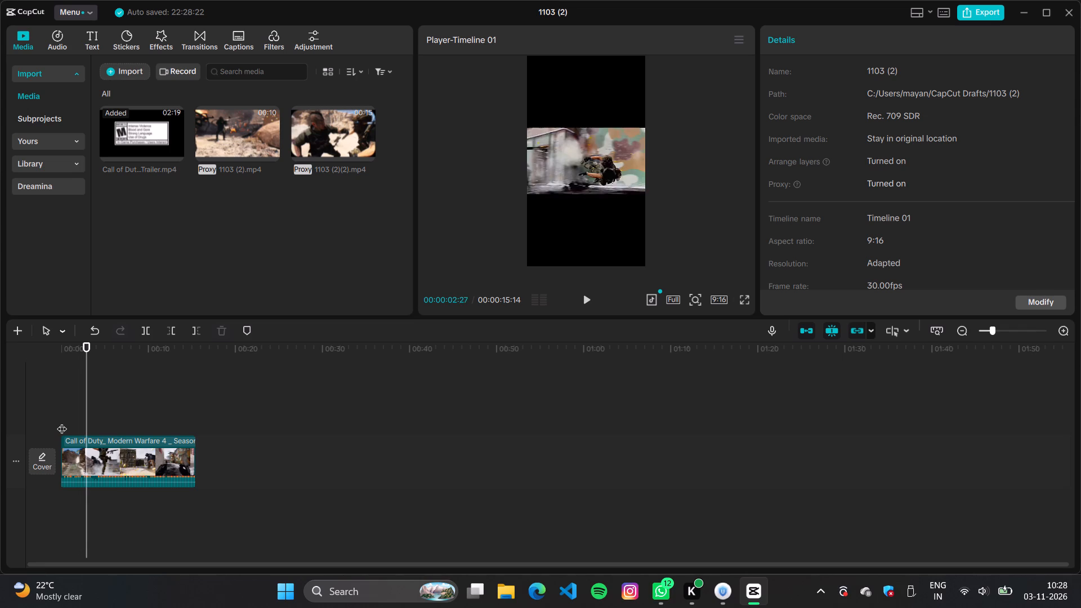
pyautogui.press('Right')
pyautogui.press('Right')
pyautogui.press('Right')
pyautogui.press('Right')
pyautogui.press('Right')
pyautogui.press('Right')
pyautogui.press('Right')
pyautogui.press('Right')
pyautogui.press('Right')
pyautogui.press('Right')
pyautogui.press('Right')
pyautogui.press('Right')
pyautogui.press('Right')
pyautogui.press('Right')
pyautogui.press('Right')
pyautogui.press('Right')
pyautogui.press('Right')
pyautogui.press('Right')
pyautogui.press('Right')
pyautogui.press('Right')
pyautogui.press('Right')
pyautogui.press('Right')
pyautogui.press('Right')
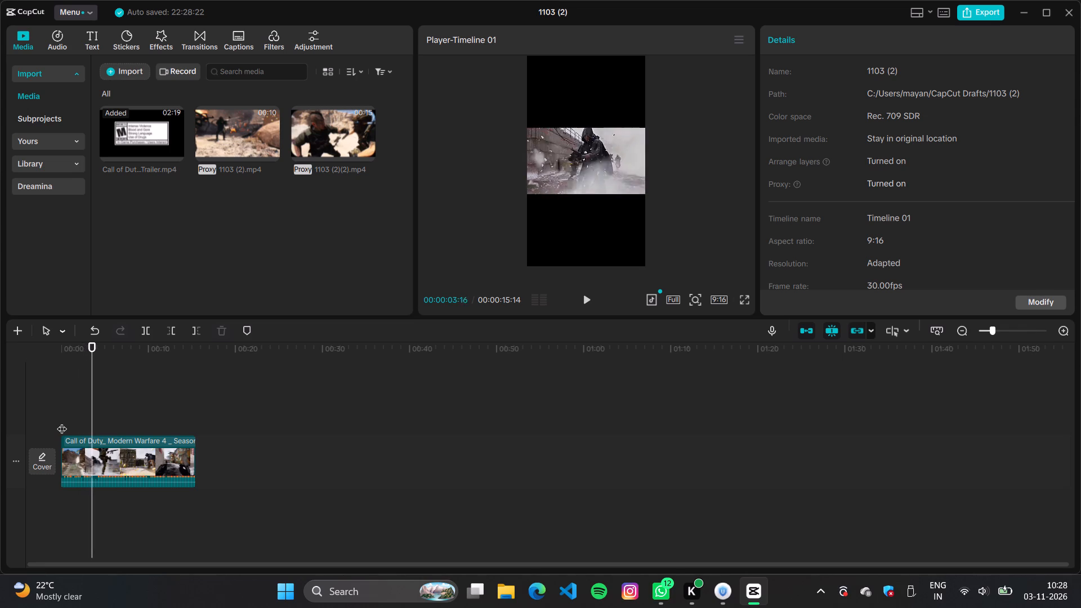
pyautogui.press('Left')
pyautogui.press('Left')
pyautogui.press('Left')
pyautogui.press('Left')
pyautogui.press('Left')
pyautogui.press('Left')
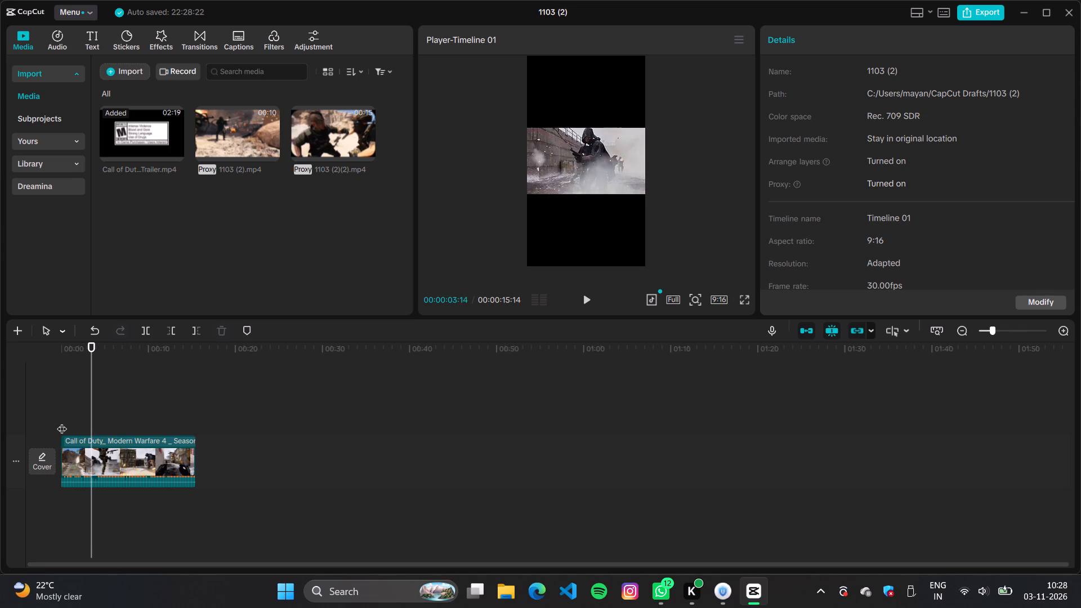
pyautogui.press('Left')
pyautogui.press('Left')
pyautogui.press('Left')
pyautogui.press('Left')
pyautogui.press('Left')
pyautogui.press('Left')
pyautogui.press('Left')
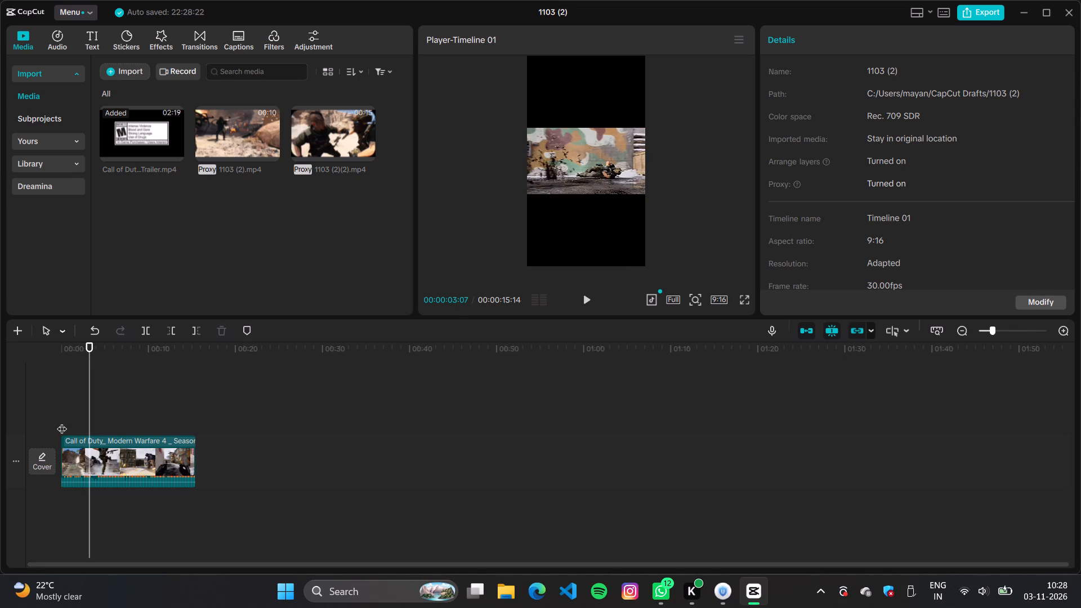
pyautogui.press('Right')
pyautogui.press('Right')
pyautogui.press('Left')
pyautogui.press('Right')
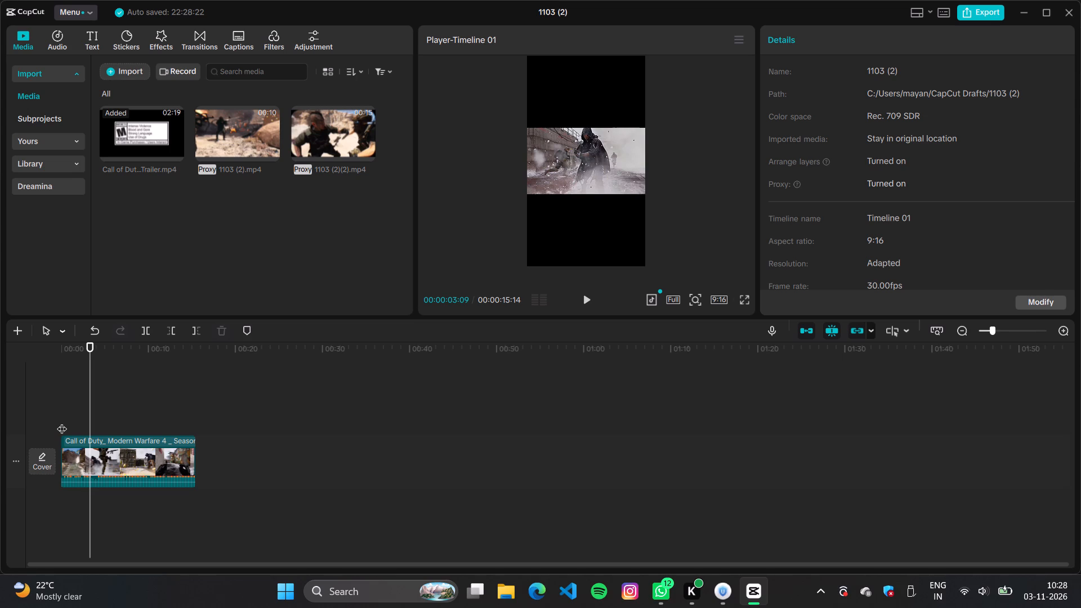
# Change the timeline's aspect ratio from 9:16 to Original.
pyautogui.click(711, 302)
pyautogui.click(746, 317)
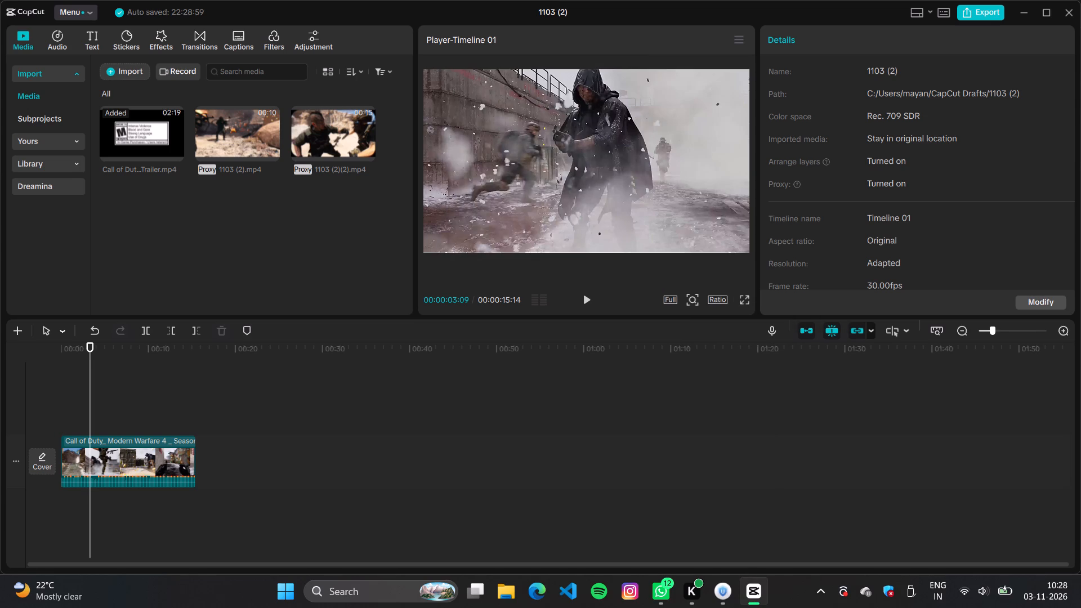
# Split the trailer excerpt at 00:00:03:09, on the first frame of the hooded soldier's shot.
pyautogui.press('Left')
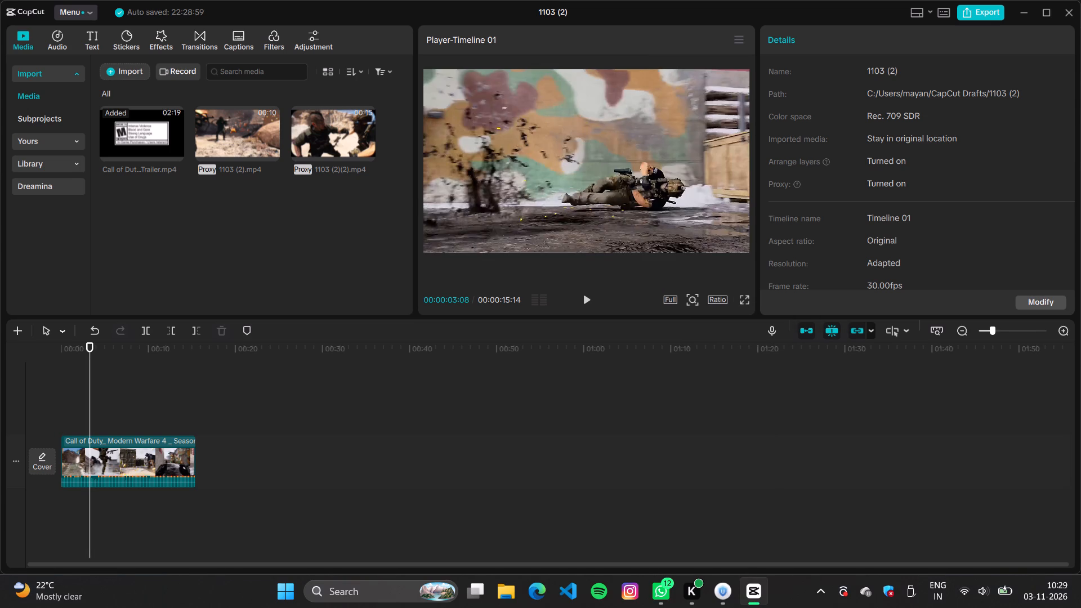
pyautogui.press('Right')
pyautogui.hotkey('ctrl', 'b')
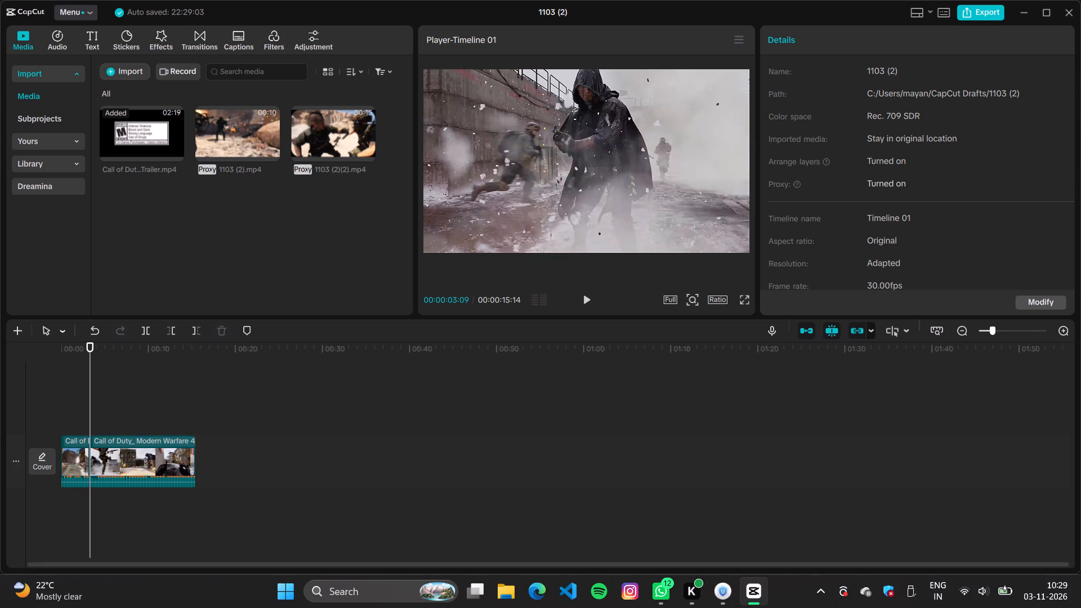
# Examine the second segment frame by frame from 00:00:03:09 to about 00:00:07:20 to find the next shot change.
pyautogui.press('Right')
pyautogui.press('Right')
pyautogui.press('Right')
pyautogui.press('Right')
pyautogui.press('Right')
pyautogui.press('Right')
pyautogui.press('Right')
pyautogui.press('Right')
pyautogui.press('Right')
pyautogui.press('Right')
pyautogui.press('Right')
pyautogui.press('Right')
pyautogui.press('Right')
pyautogui.press('Right')
pyautogui.press('Right')
pyautogui.press('Right')
pyautogui.press('Right')
pyautogui.press('Right')
pyautogui.press('Right')
pyautogui.press('Right')
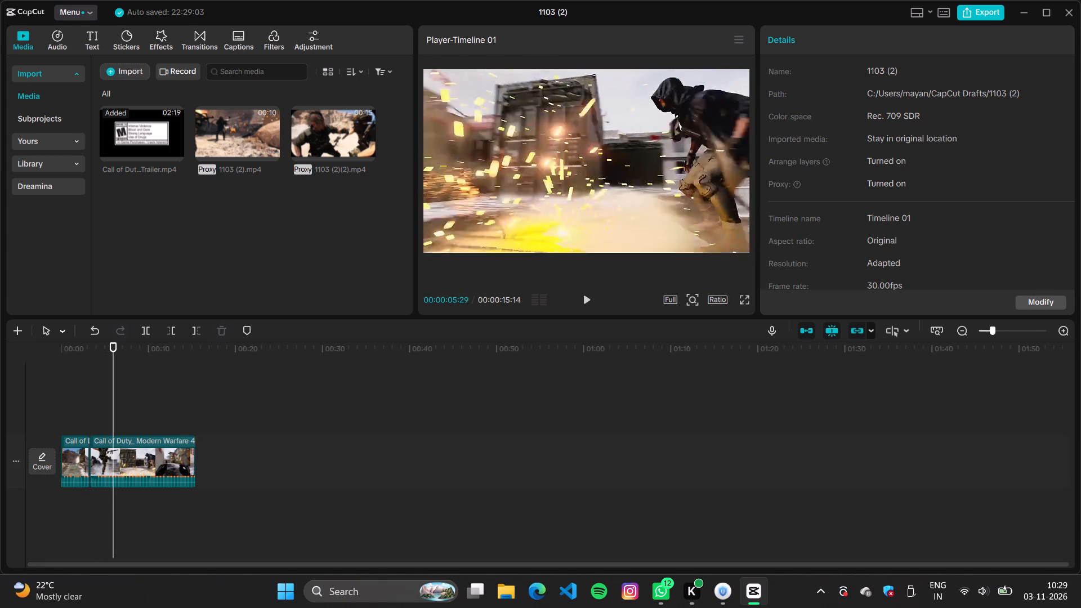
pyautogui.press('Left')
pyautogui.press('Left')
pyautogui.press('Left')
pyautogui.press('Left')
pyautogui.press('Left')
pyautogui.press('Left')
pyautogui.press('Left')
pyautogui.press('Left')
pyautogui.press('Left')
pyautogui.press('Left')
pyautogui.press('Left')
pyautogui.press('Left')
pyautogui.press('Left')
pyautogui.press('Left')
pyautogui.press('Left')
pyautogui.press('Left')
pyautogui.press('Left')
pyautogui.press('Left')
pyautogui.press('Left')
pyautogui.press('Left')
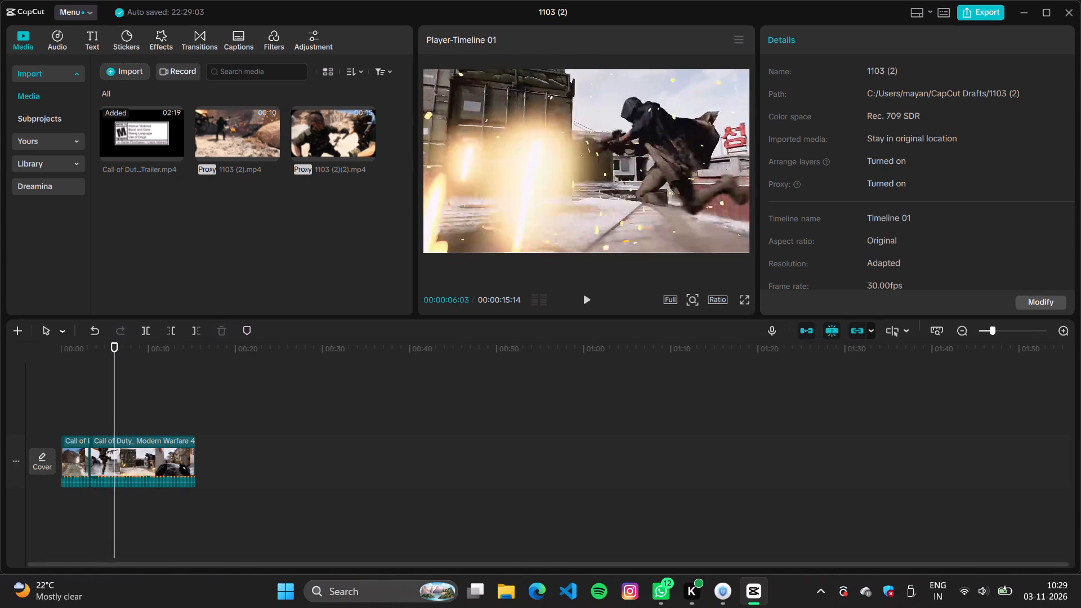
pyautogui.press('Right')
pyautogui.press('Right')
pyautogui.press('Right')
pyautogui.press('Right')
pyautogui.press('Right')
pyautogui.press('Right')
pyautogui.press('Right')
pyautogui.press('Right')
pyautogui.press('Right')
pyautogui.press('Right')
pyautogui.press('Right')
pyautogui.press('Right')
pyautogui.press('Right')
pyautogui.press('Right')
pyautogui.press('Right')
pyautogui.press('Right')
pyautogui.press('Right')
pyautogui.press('Right')
pyautogui.press('Right')
pyautogui.press('Right')
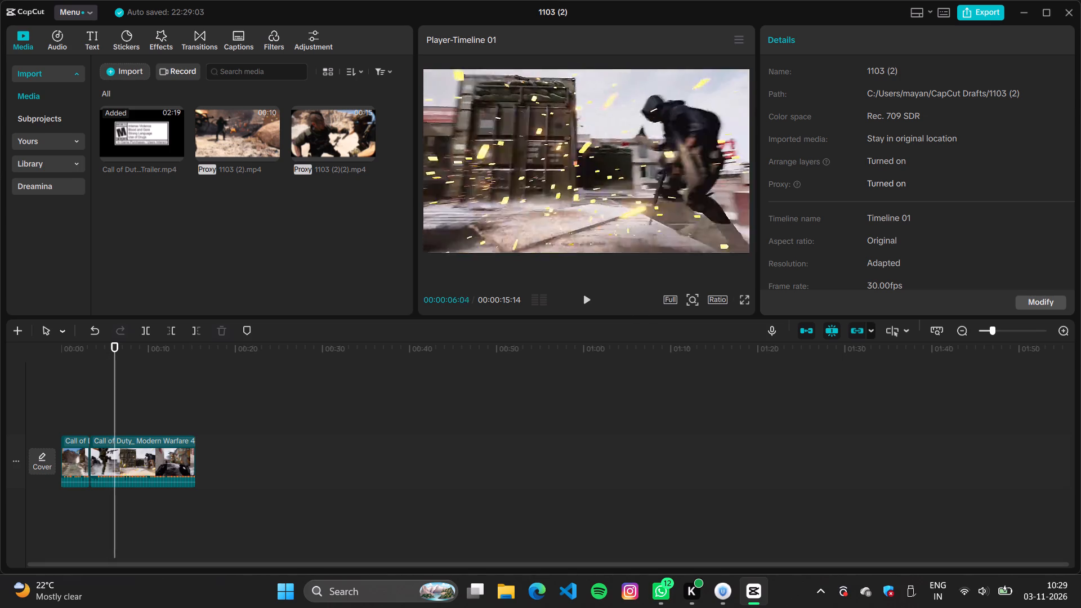
# Split the trailer excerpt's second segment at 00:00:07:08, at the shot change around the first-person gunfire shot.
pyautogui.press('Left')
pyautogui.press('Left')
pyautogui.press('Left')
pyautogui.press('Left')
pyautogui.press('Left')
pyautogui.press('Left')
pyautogui.press('Left')
pyautogui.press('Left')
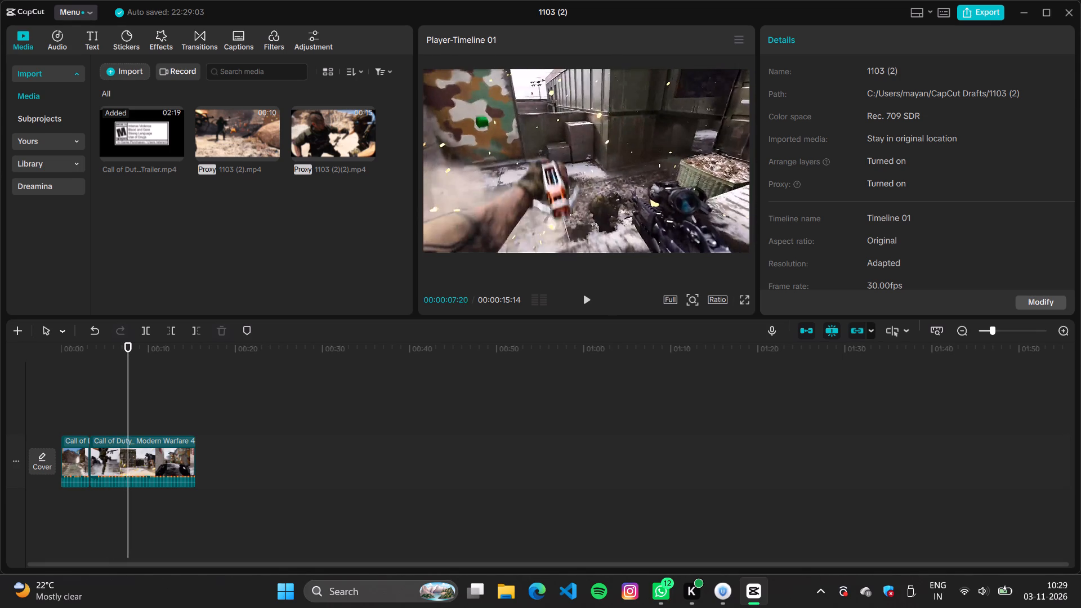
pyautogui.press('Left')
pyautogui.press('Left')
pyautogui.press('Left')
pyautogui.press('Left')
pyautogui.press('Left')
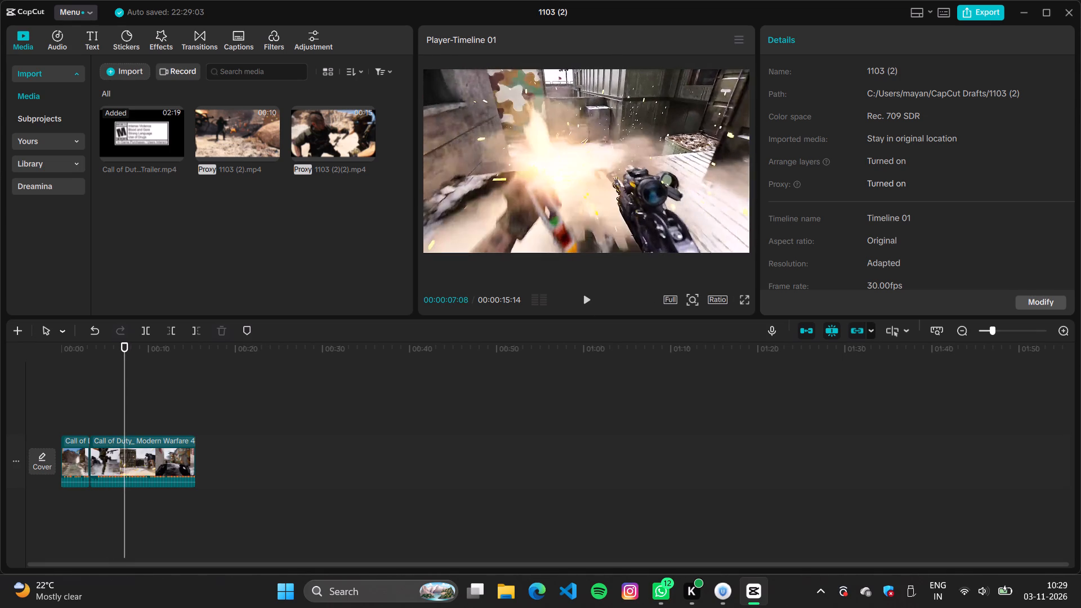
pyautogui.press('Left')
pyautogui.press('Left')
pyautogui.press('Left')
pyautogui.press('Right')
pyautogui.press('Right')
pyautogui.press('Right')
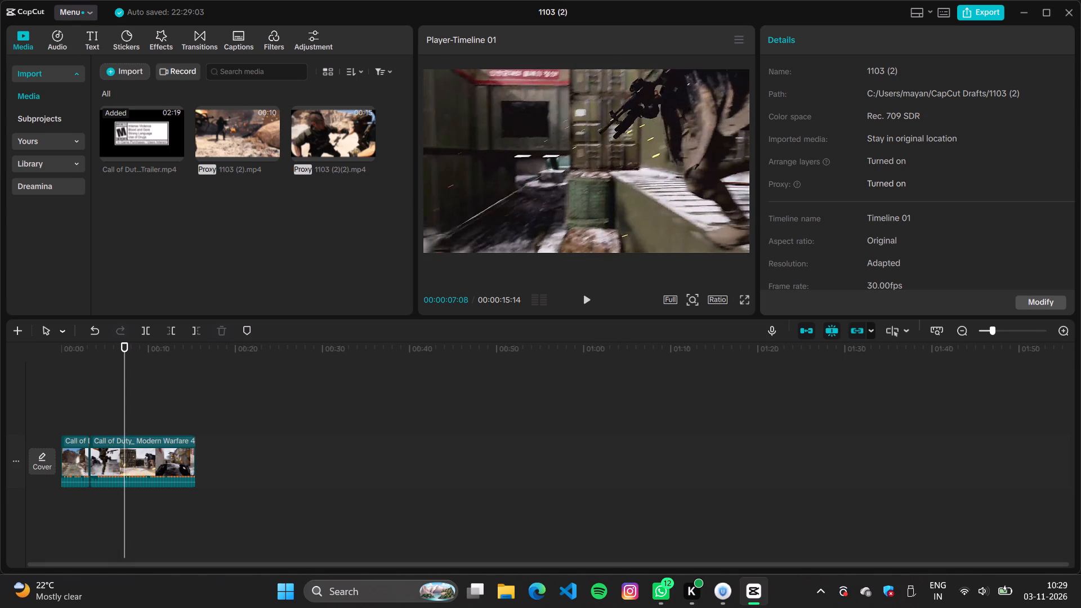
pyautogui.hotkey('ctrl', 'b')
# Examine the trailer excerpt's third segment frame by frame from 00:00:07:08 to 00:00:12:08 to find the next shot change.
pyautogui.press('Right')
pyautogui.press('Right')
pyautogui.press('Right')
pyautogui.press('Right')
pyautogui.press('Right')
pyautogui.press('Right')
pyautogui.press('Right')
pyautogui.press('Right')
pyautogui.press('Right')
pyautogui.press('Right')
pyautogui.press('Right')
pyautogui.press('Right')
pyautogui.press('Right')
pyautogui.press('Right')
pyautogui.press('Right')
pyautogui.press('Right')
pyautogui.press('Right')
pyautogui.press('Right')
pyautogui.press('Right')
pyautogui.press('Right')
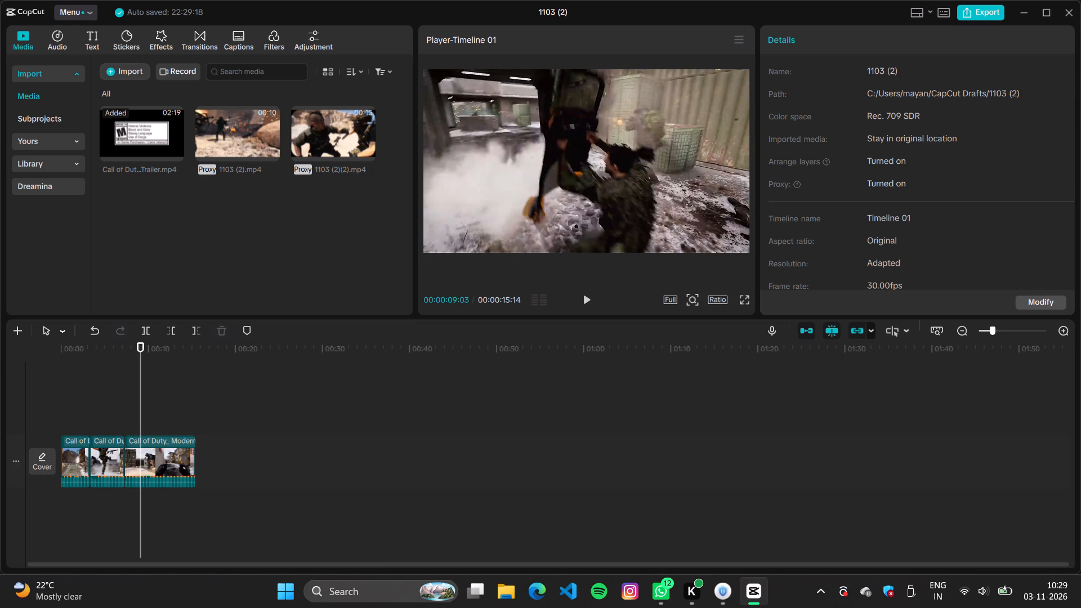
pyautogui.press('Right')
pyautogui.press('Right')
pyautogui.press('Right')
pyautogui.press('Right')
pyautogui.press('Right')
pyautogui.press('Right')
pyautogui.press('Right')
pyautogui.press('Right')
pyautogui.press('Right')
pyautogui.press('Right')
pyautogui.press('Right')
pyautogui.press('Right')
pyautogui.press('Right')
pyautogui.press('Right')
pyautogui.press('Right')
pyautogui.press('Right')
pyautogui.press('Right')
pyautogui.press('Right')
pyautogui.press('Right')
pyautogui.press('Right')
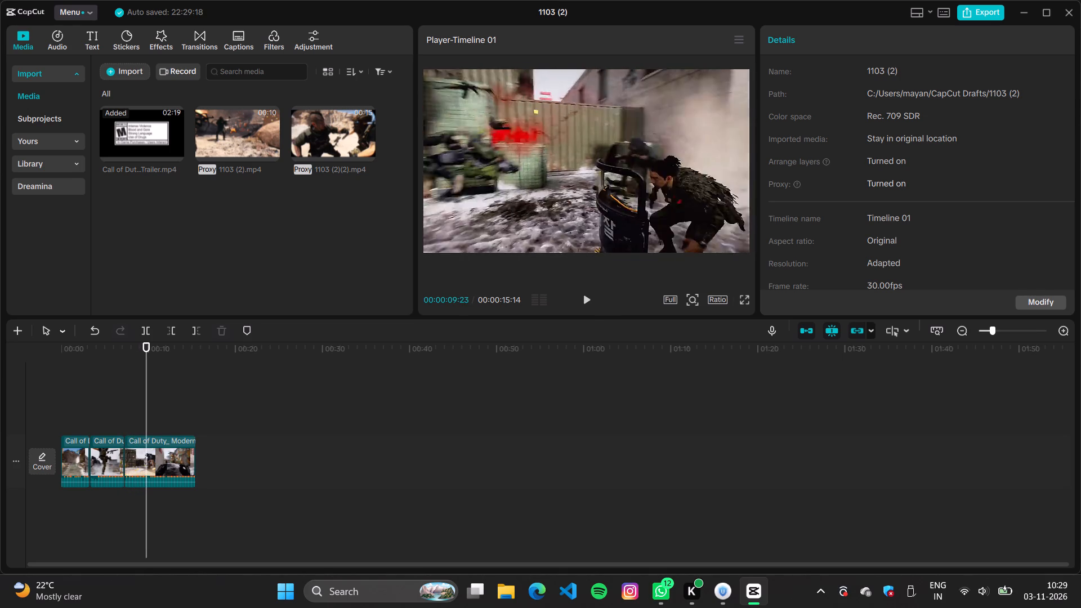
pyautogui.press('Right')
pyautogui.press('Right')
pyautogui.press('Right')
pyautogui.press('Right')
pyautogui.press('Right')
pyautogui.press('Right')
pyautogui.press('Right')
pyautogui.press('Right')
pyautogui.press('Right')
pyautogui.press('Right')
pyautogui.press('Right')
pyautogui.press('Right')
pyautogui.press('Right')
pyautogui.press('Right')
pyautogui.press('Right')
pyautogui.press('Right')
pyautogui.press('Right')
pyautogui.press('Right')
pyautogui.press('Right')
pyautogui.press('Right')
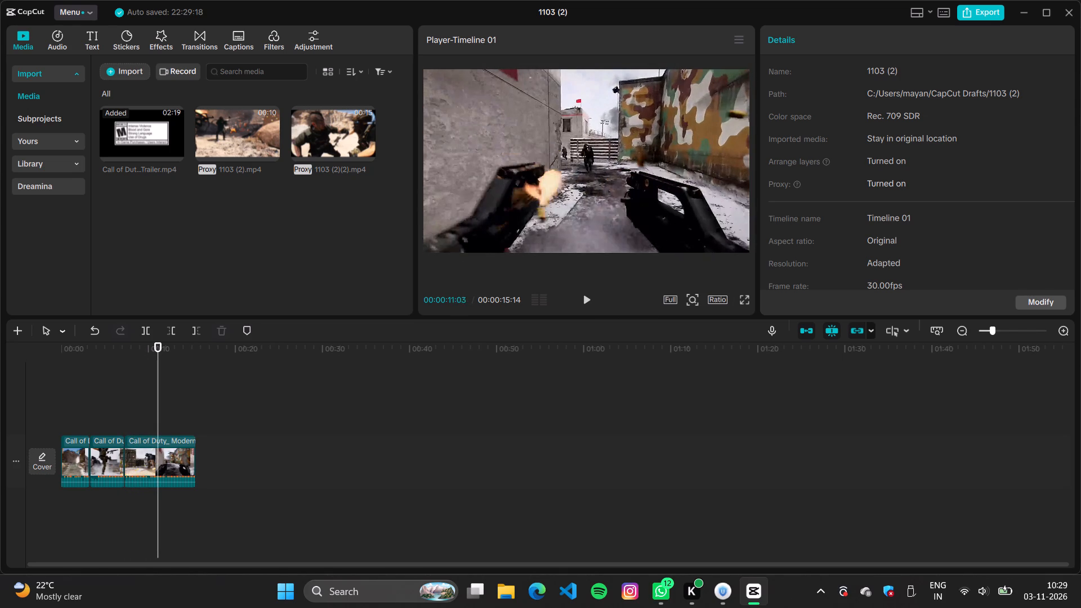
pyautogui.press('Right')
pyautogui.press('Right')
pyautogui.press('Right')
pyautogui.press('Right')
pyautogui.press('Right')
pyautogui.press('Right')
pyautogui.press('Right')
pyautogui.press('Right')
pyautogui.press('Right')
pyautogui.press('Right')
pyautogui.press('Right')
pyautogui.press('Right')
pyautogui.press('Right')
pyautogui.press('Right')
pyautogui.press('Right')
pyautogui.press('Right')
pyautogui.press('Right')
pyautogui.press('Right')
pyautogui.press('Right')
pyautogui.press('Right')
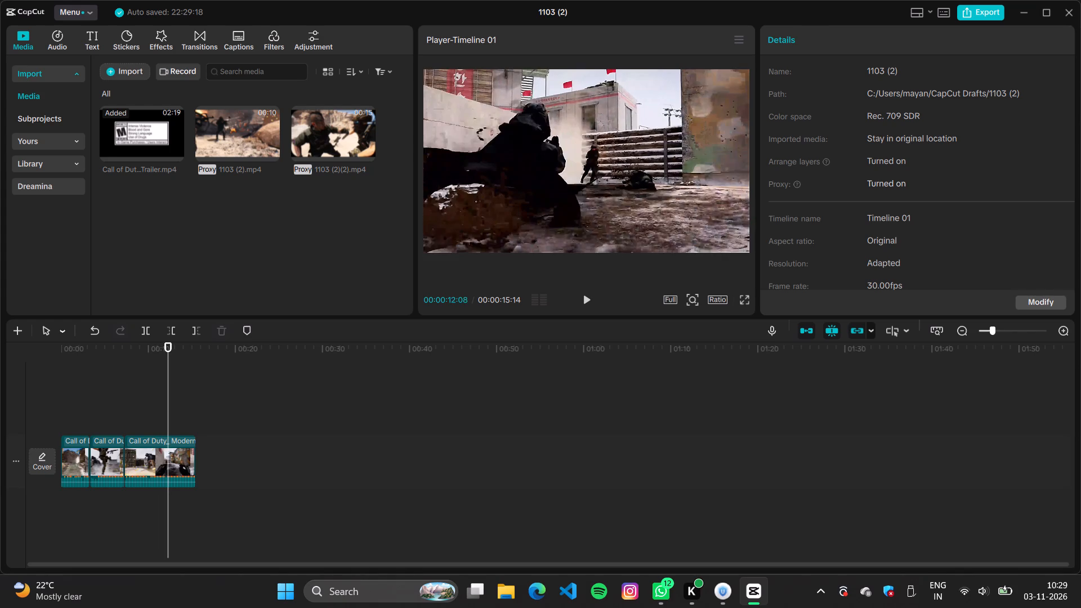
# Split the trailer excerpt's third segment at 00:00:11:23, around the first-person shot beside the camouflage-painted wall.
pyautogui.press('Left')
pyautogui.press('Left')
pyautogui.press('Left')
pyautogui.press('Left')
pyautogui.press('Left')
pyautogui.press('Left')
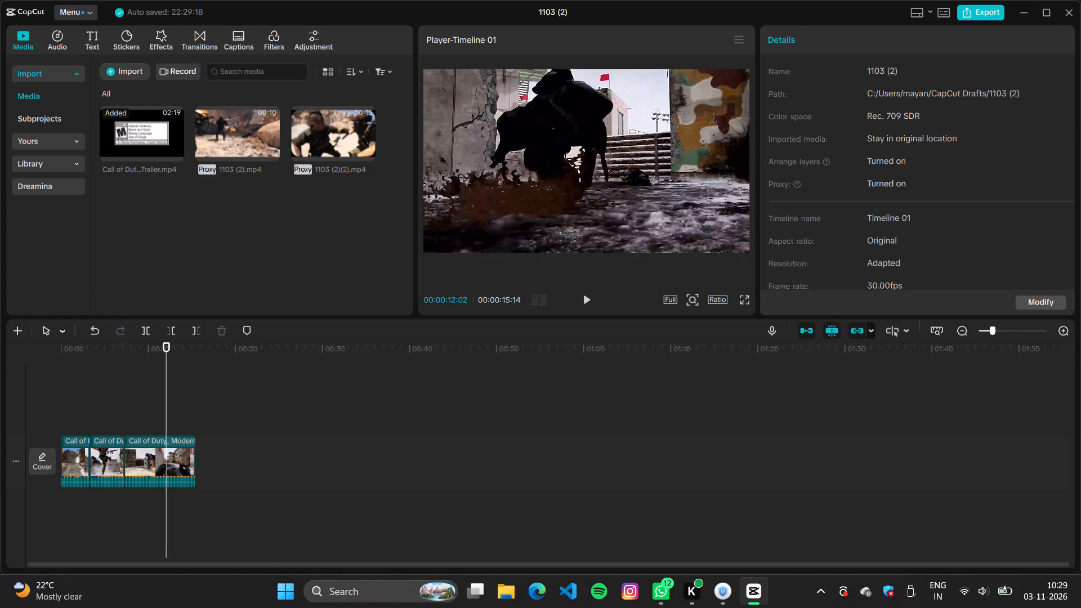
pyautogui.press('Left')
pyautogui.press('Left')
pyautogui.press('Left')
pyautogui.press('Left')
pyautogui.press('Left')
pyautogui.press('Left')
pyautogui.press('Left')
pyautogui.press('Left')
pyautogui.press('Left')
pyautogui.press('Left')
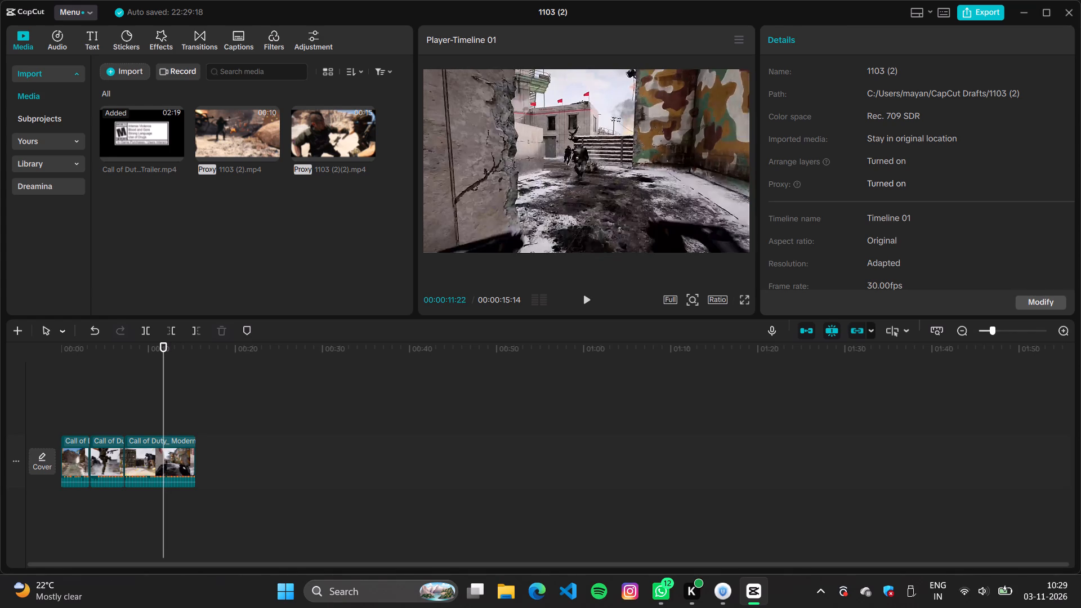
pyautogui.press('Right')
pyautogui.press('Right')
pyautogui.press('Left')
pyautogui.hotkey('ctrl', 'b')
# Examine the last segment frame by frame from 00:00:11:23 to 00:00:14:00 for any further shot change.
pyautogui.press('Right')
pyautogui.press('Right')
pyautogui.press('Right')
pyautogui.press('Right')
pyautogui.press('Right')
pyautogui.press('Right')
pyautogui.press('Right')
pyautogui.press('Right')
pyautogui.press('Right')
pyautogui.press('Right')
pyautogui.press('Right')
pyautogui.press('Right')
pyautogui.press('Right')
pyautogui.press('Right')
pyautogui.press('Right')
pyautogui.press('Right')
pyautogui.press('Right')
pyautogui.press('Right')
pyautogui.press('Right')
pyautogui.press('Right')
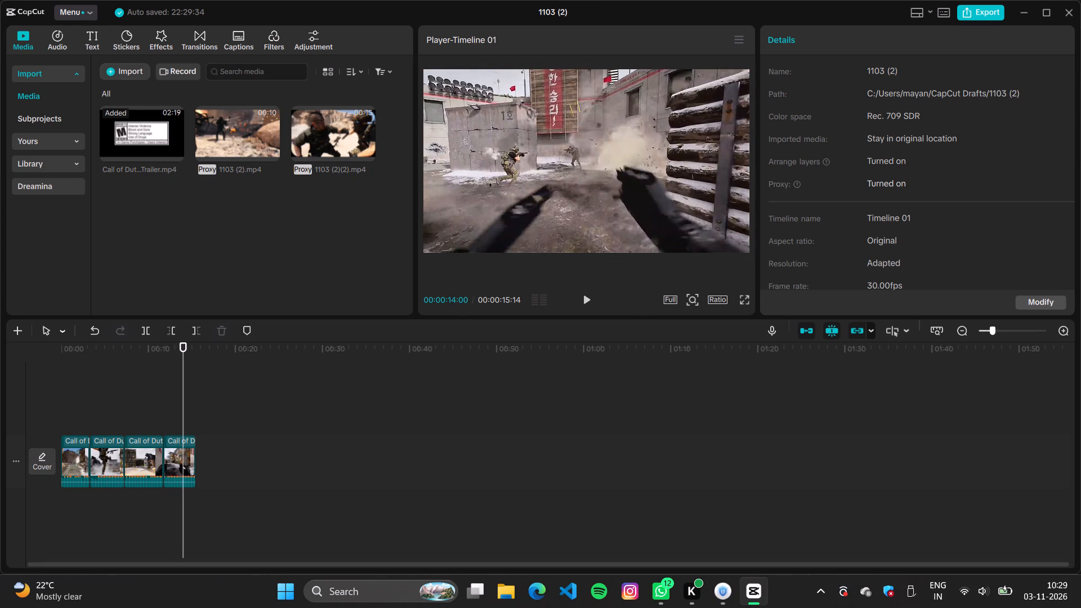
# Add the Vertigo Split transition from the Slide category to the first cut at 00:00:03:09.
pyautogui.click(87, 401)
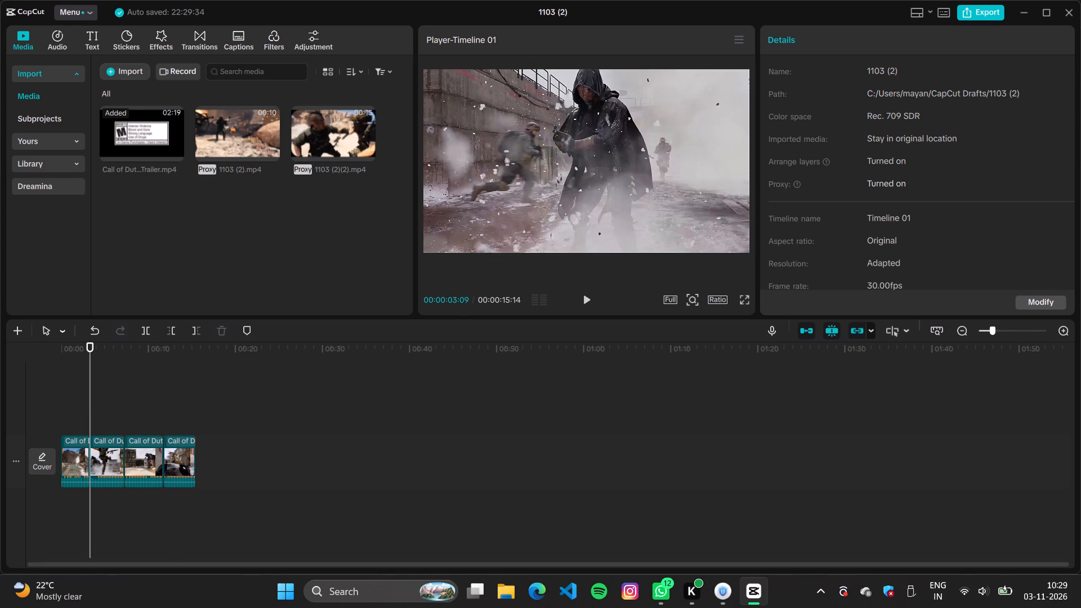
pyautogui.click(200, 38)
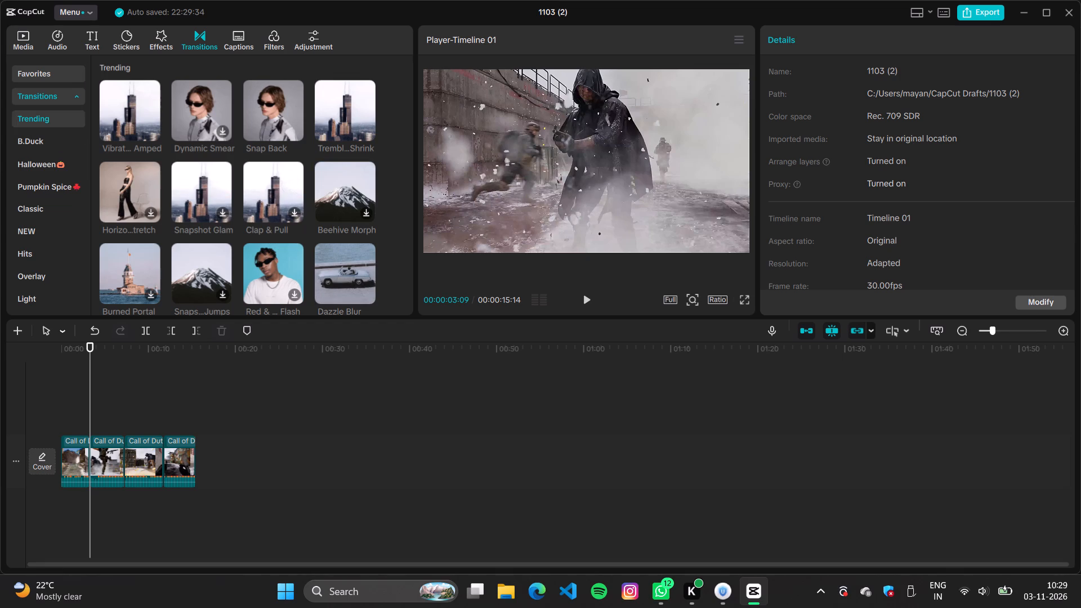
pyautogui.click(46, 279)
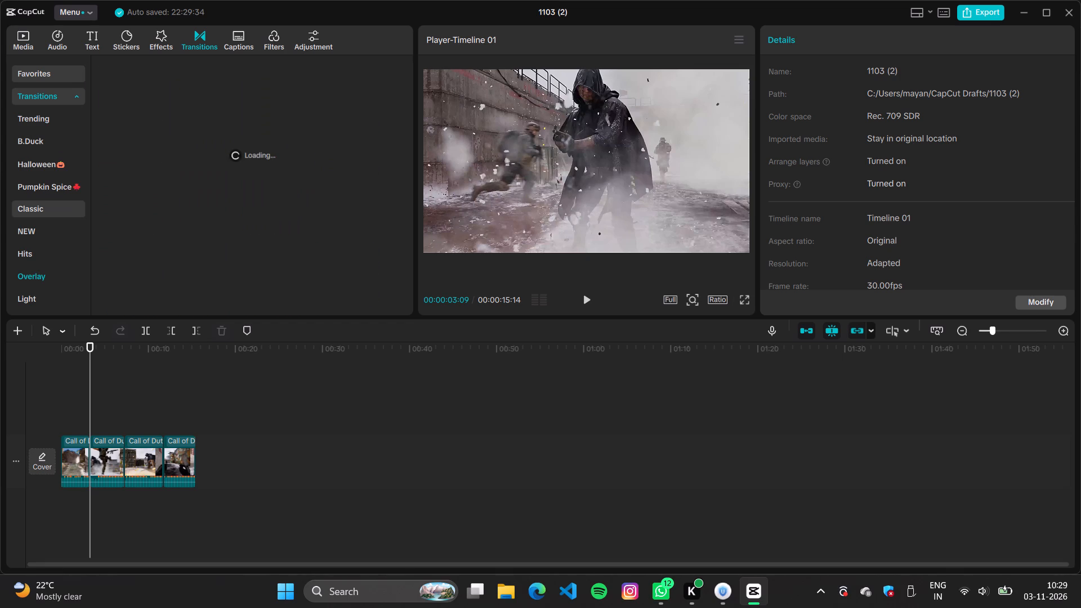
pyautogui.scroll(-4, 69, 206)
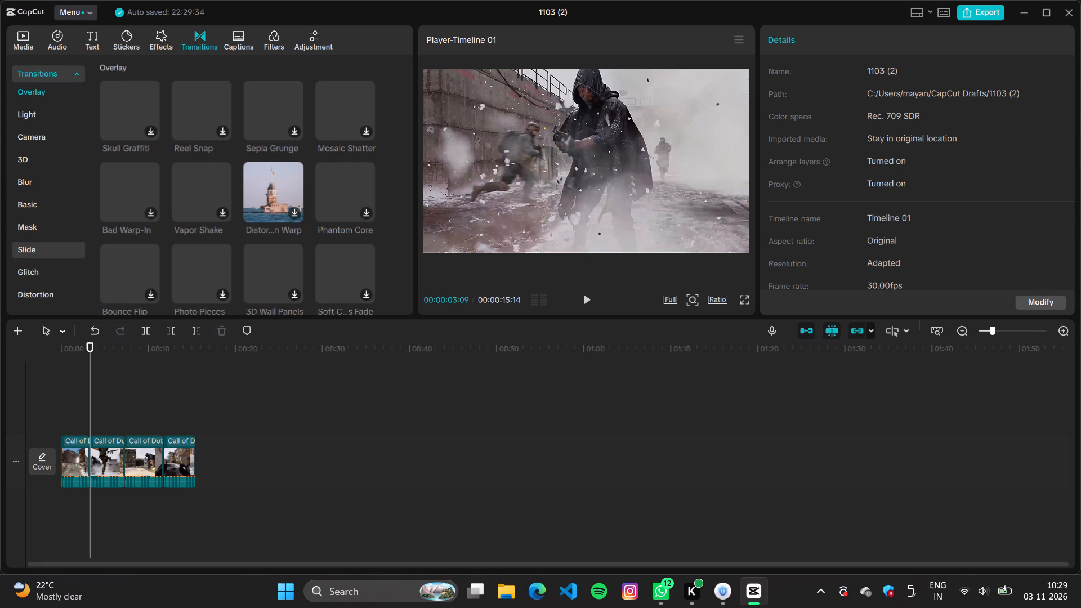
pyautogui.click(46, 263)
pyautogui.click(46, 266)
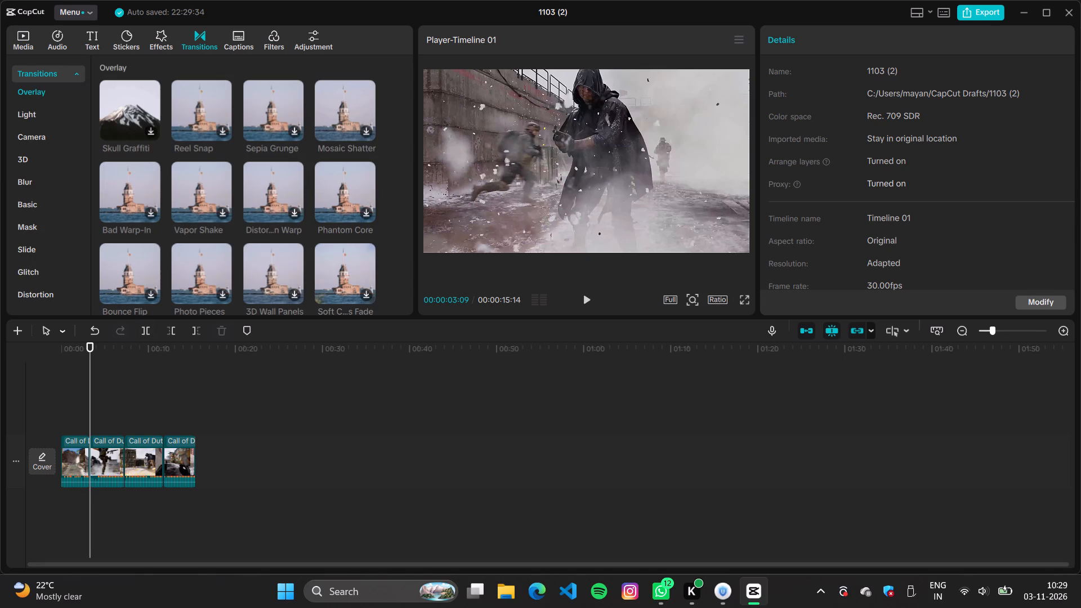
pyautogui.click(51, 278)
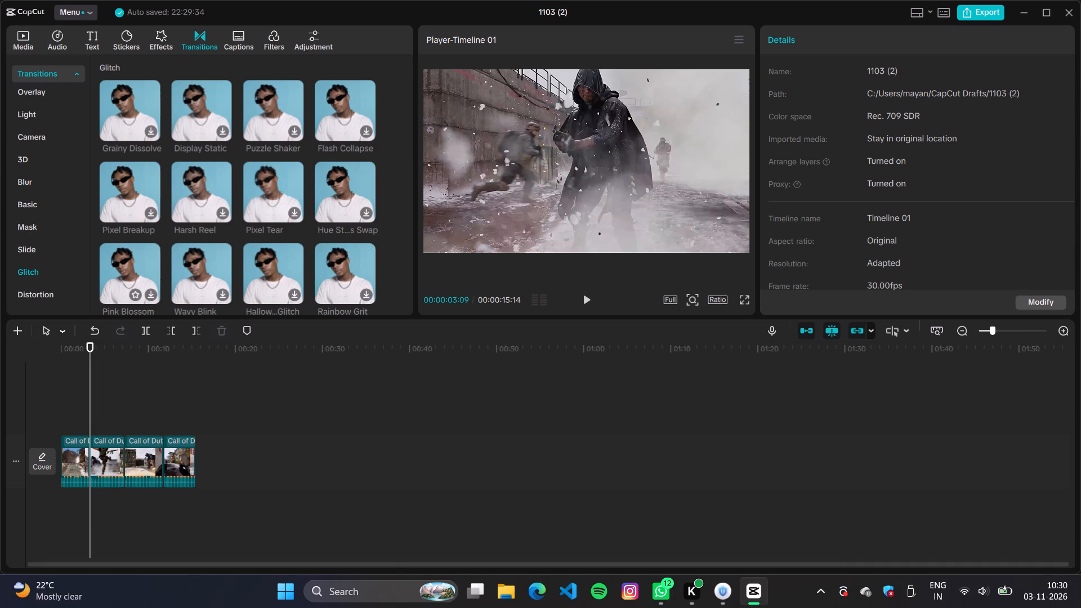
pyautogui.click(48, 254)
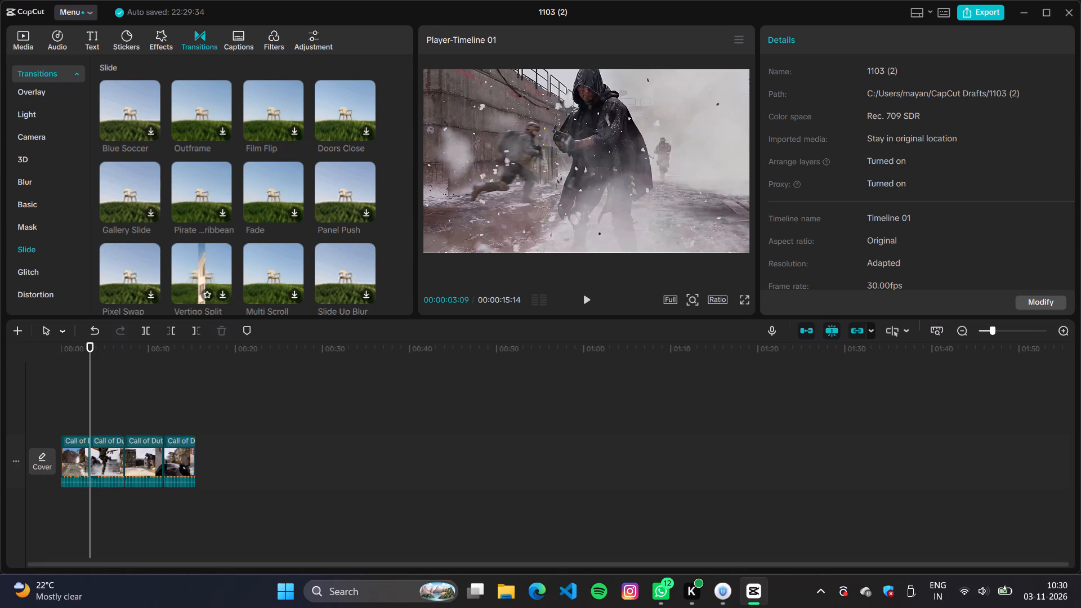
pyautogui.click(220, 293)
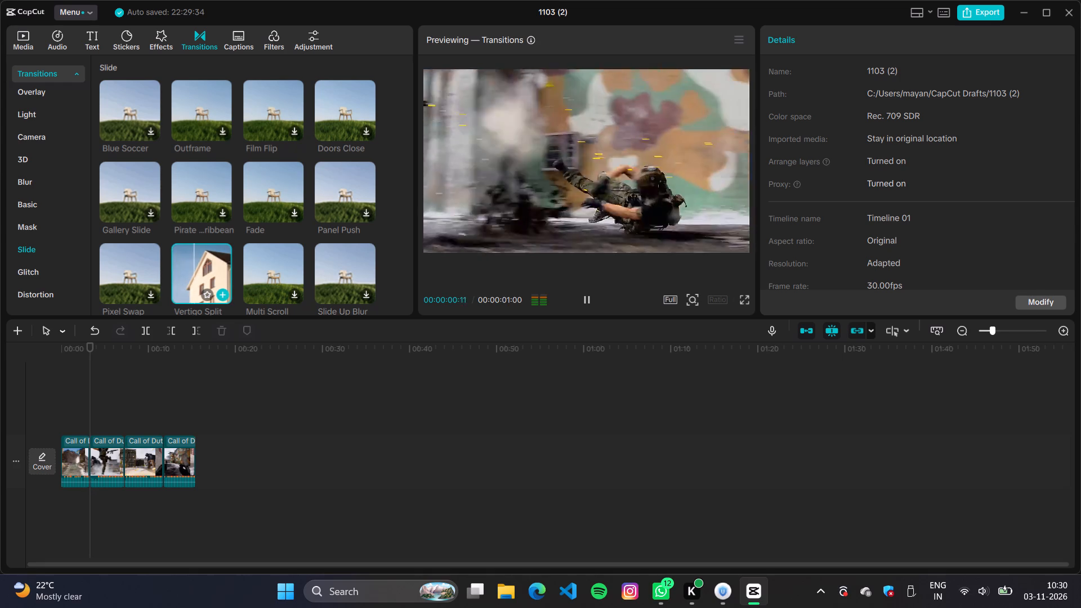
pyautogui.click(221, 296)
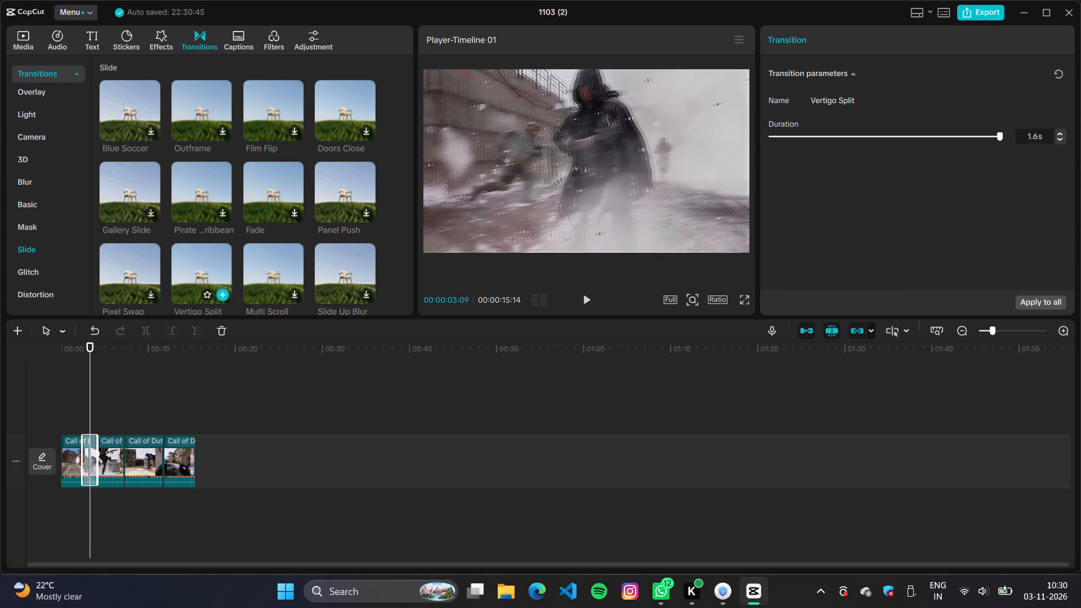
# Play back the timeline across the first cut to review the Vertigo Split transition.
pyautogui.click(137, 404)
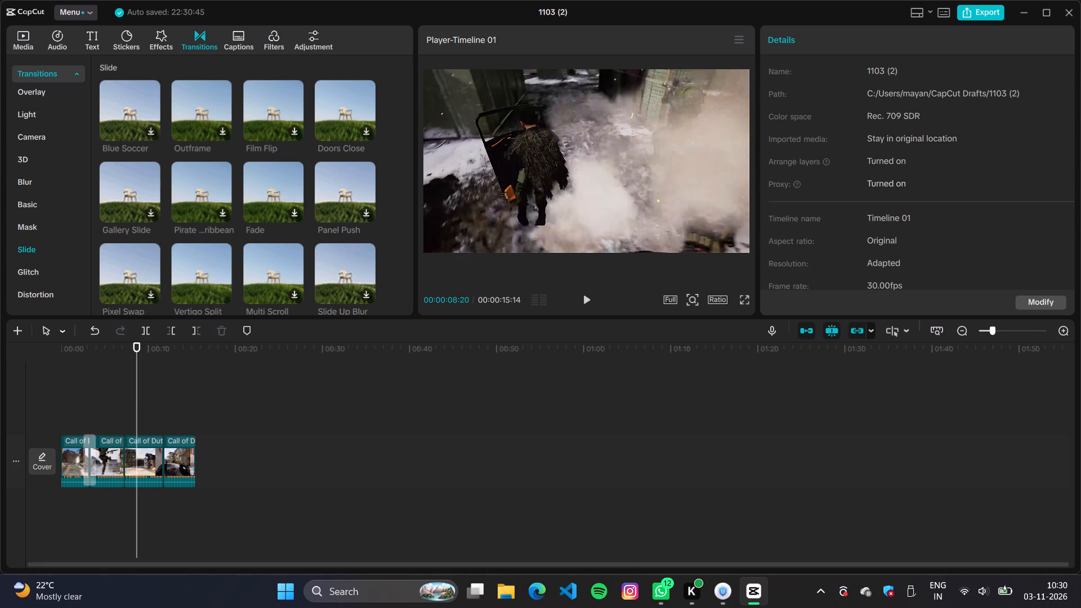
pyautogui.click(127, 393)
pyautogui.click(61, 391)
pyautogui.click(77, 394)
pyautogui.press('space')
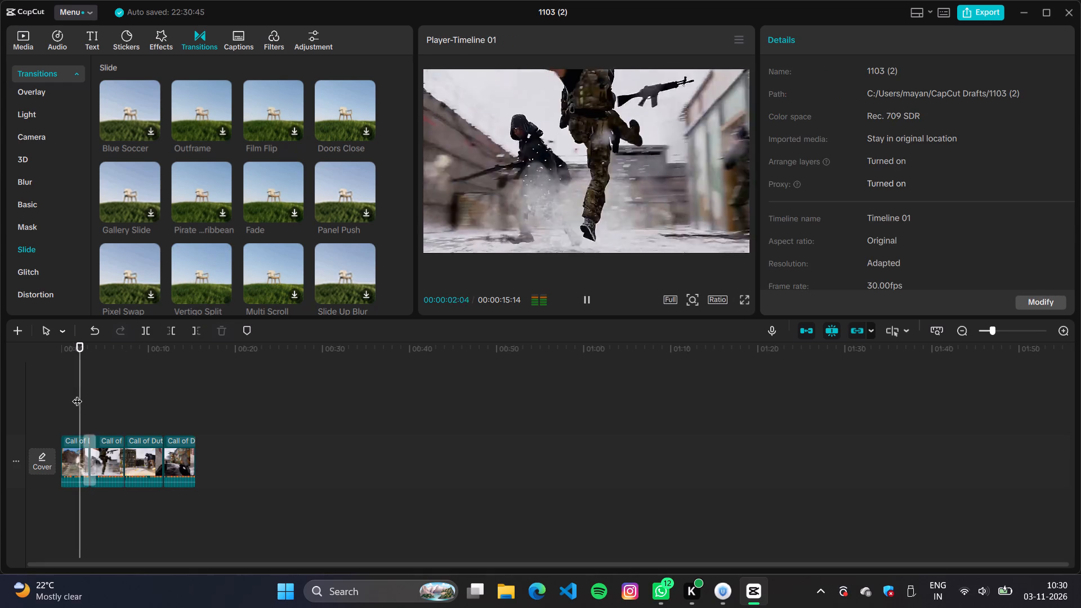
pyautogui.press('space')
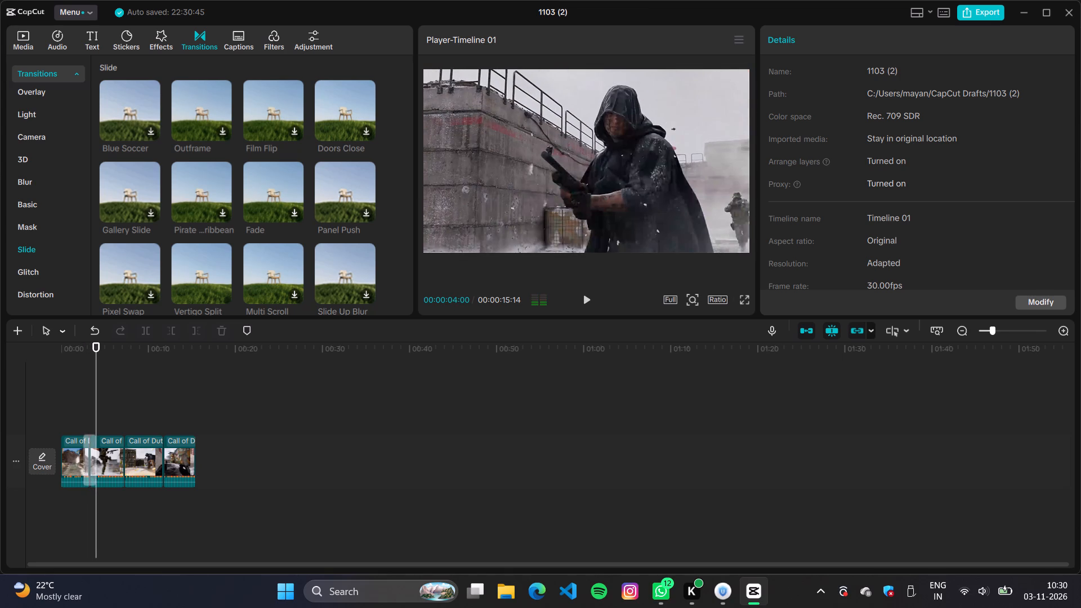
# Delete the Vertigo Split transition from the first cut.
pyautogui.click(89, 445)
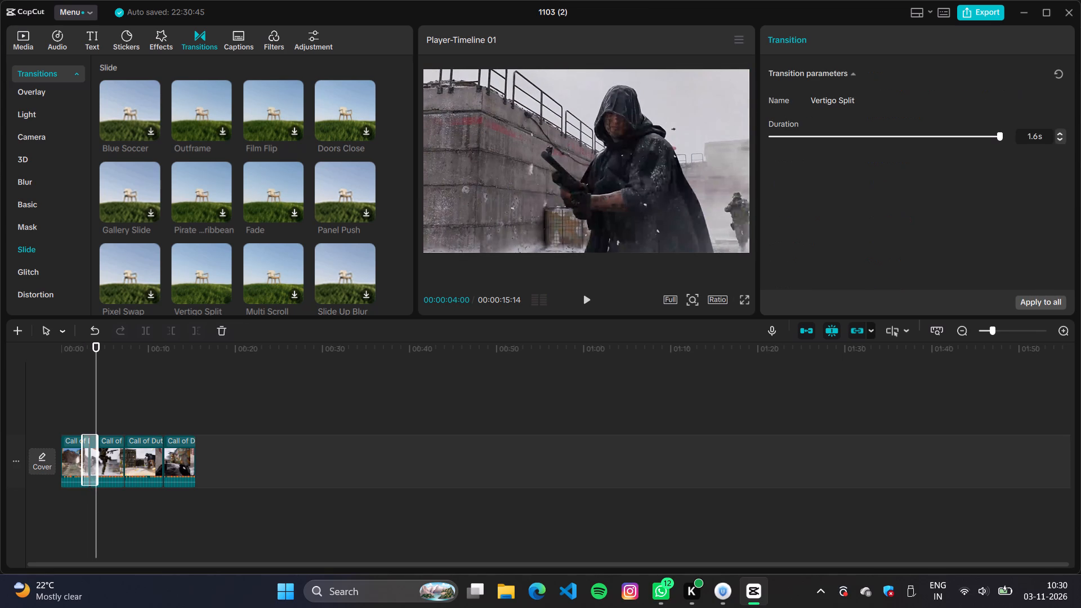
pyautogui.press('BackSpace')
# Add the Clean Wipe transition from the Slide category to the first cut at 00:00:03:09.
pyautogui.scroll(-2, 292, 252)
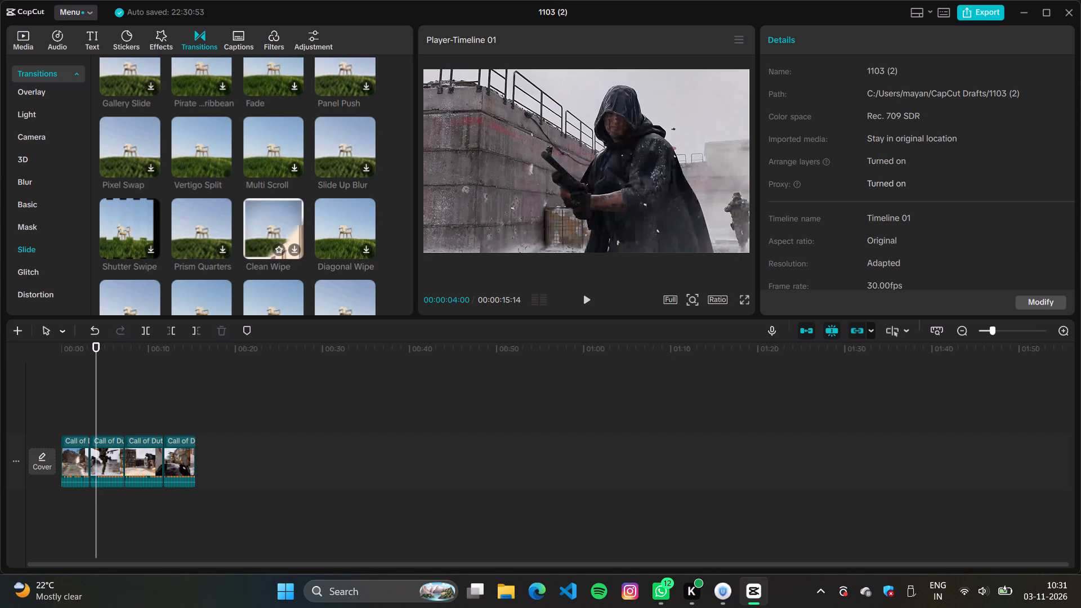
pyautogui.click(291, 249)
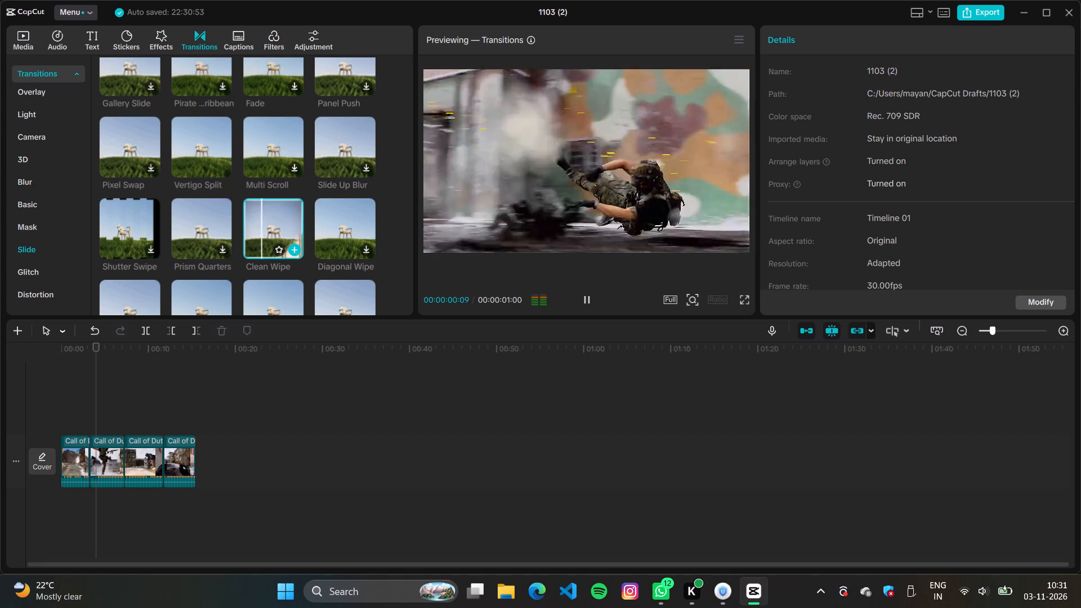
pyautogui.click(91, 405)
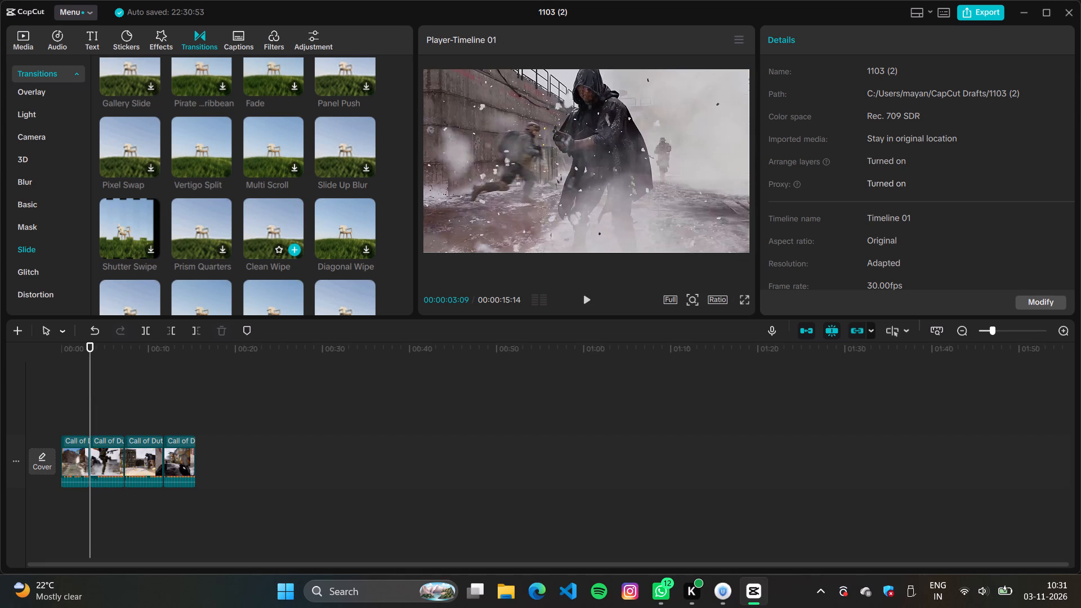
pyautogui.click(291, 250)
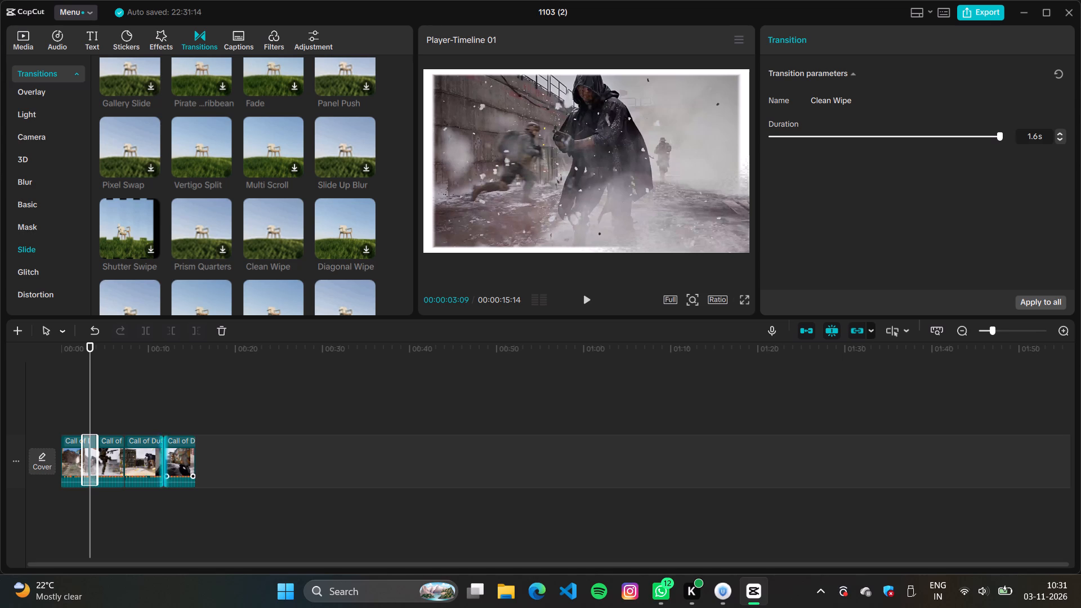
# Add the Clean Wipe transition to the second and third cuts, at 00:00:07:08 and 00:00:11:23.
pyautogui.click(121, 390)
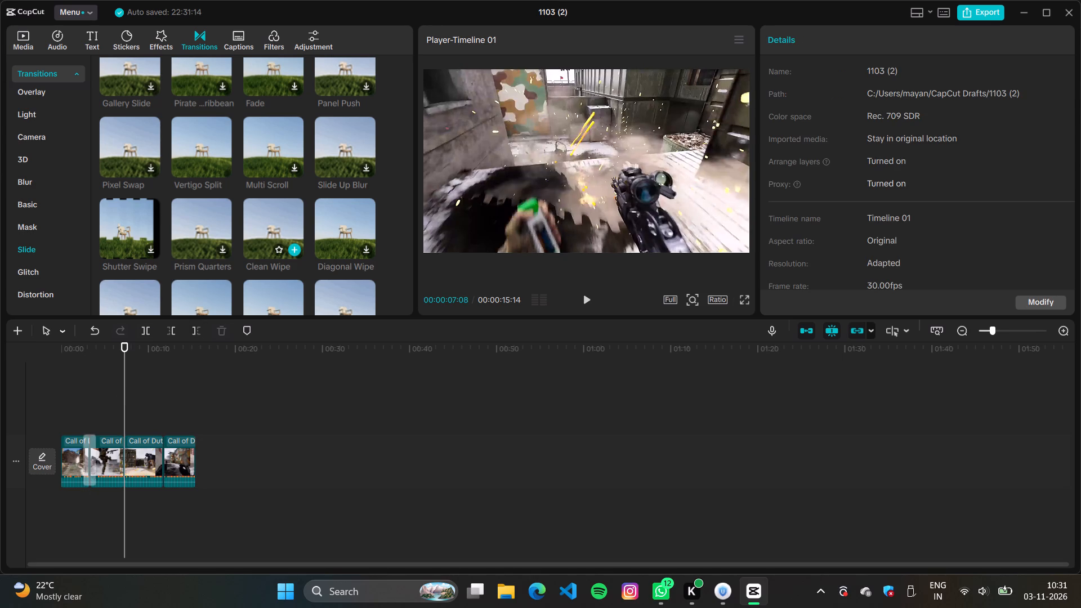
pyautogui.click(292, 248)
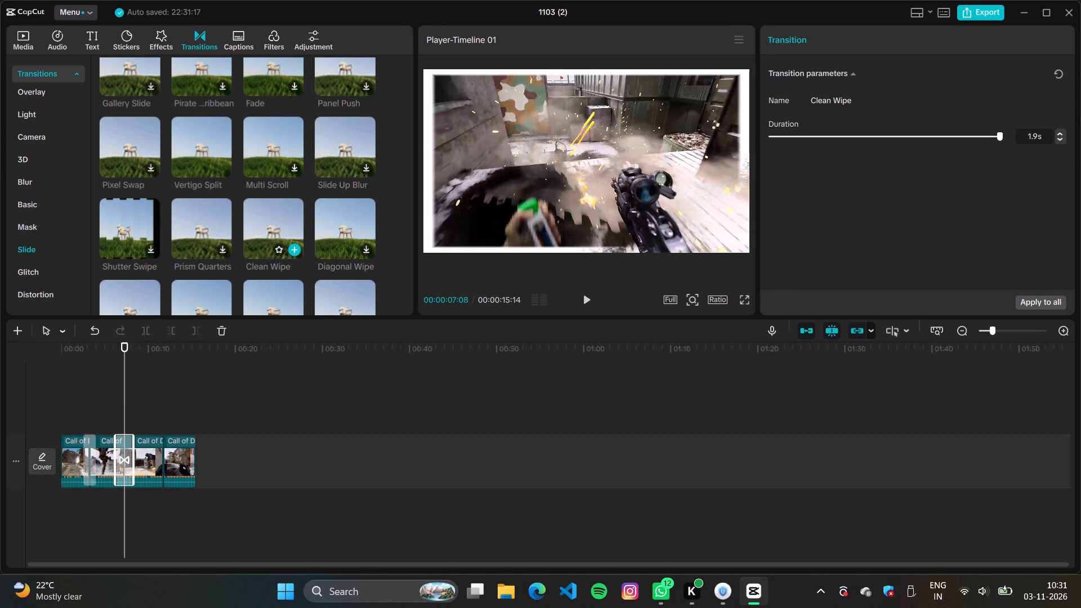
pyautogui.click(169, 400)
pyautogui.click(168, 397)
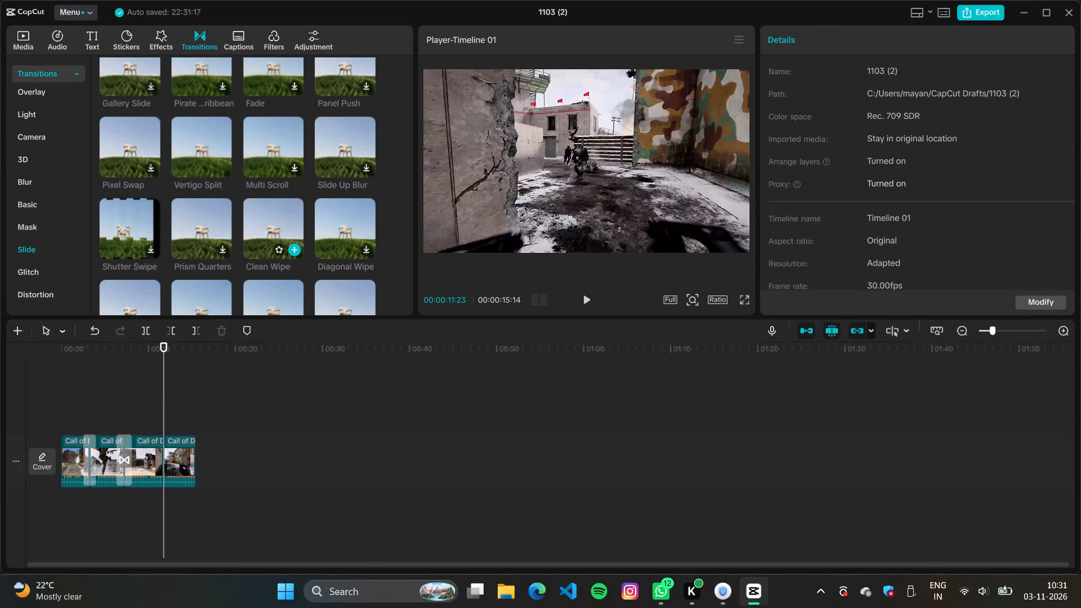
pyautogui.click(294, 247)
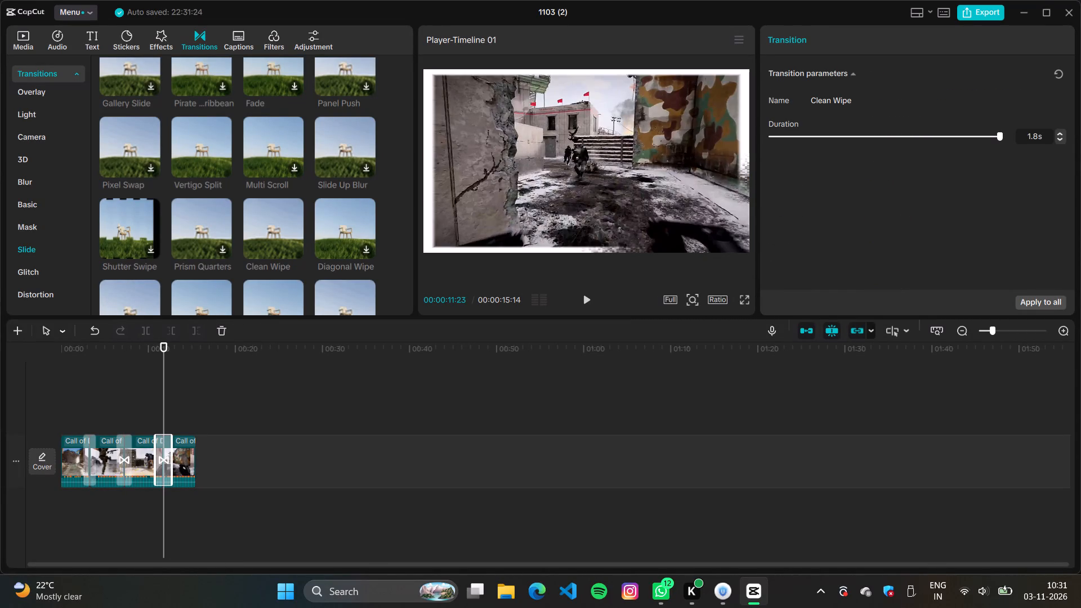
# Set the first Clean Wipe transition's duration to 0.5s.
pyautogui.click(89, 451)
pyautogui.click(834, 133)
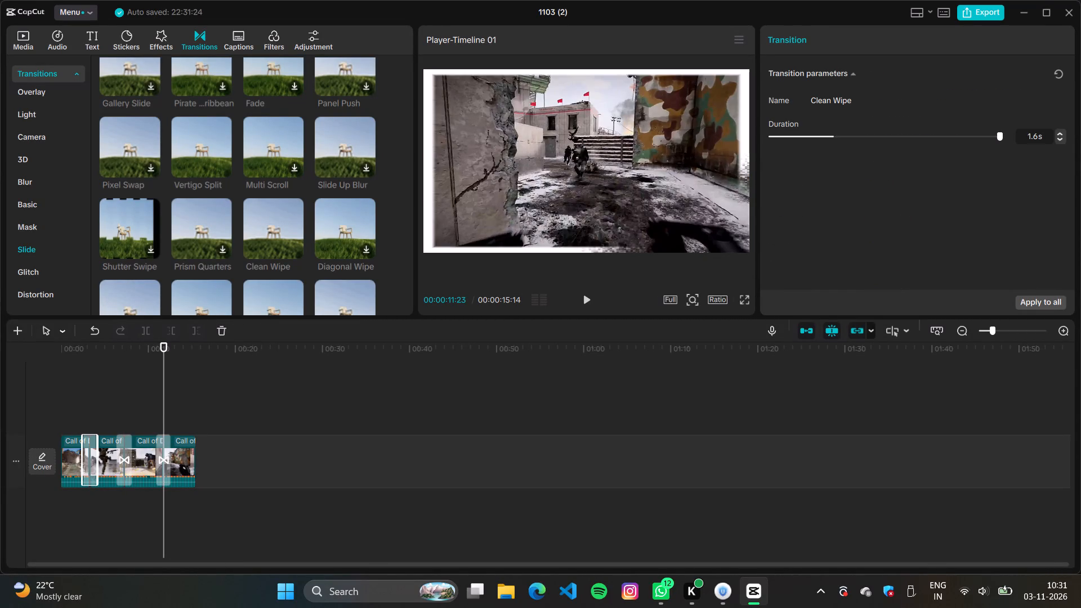
pyautogui.moveTo(830, 134); pyautogui.dragTo(816, 137)
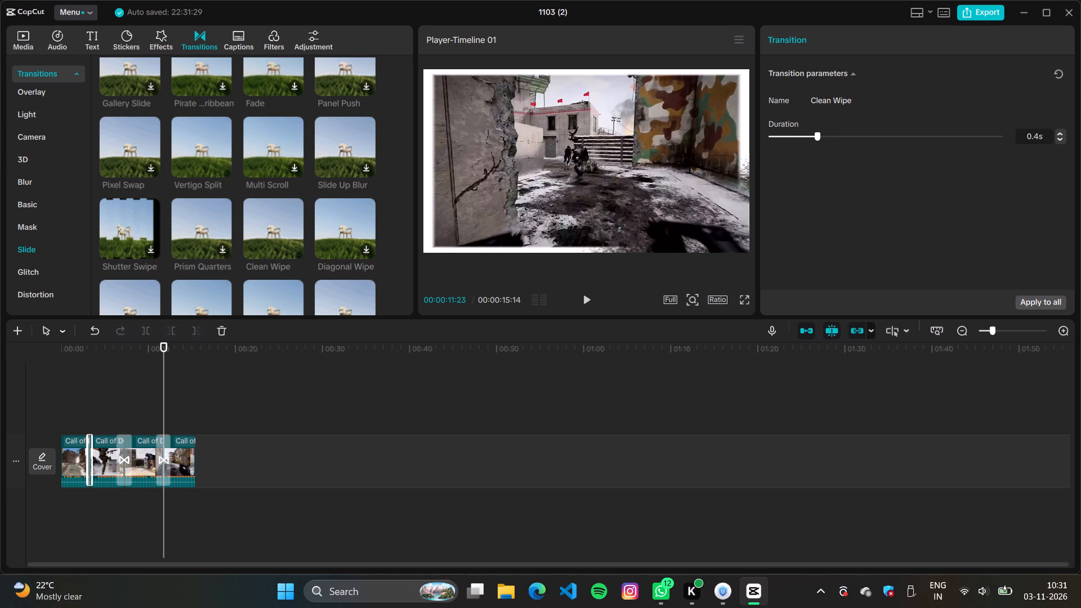
pyautogui.moveTo(816, 137); pyautogui.dragTo(823, 138)
pyautogui.moveTo(823, 138); pyautogui.dragTo(834, 139)
# Set the second Clean Wipe transition's duration to 0.5s.
pyautogui.click(124, 447)
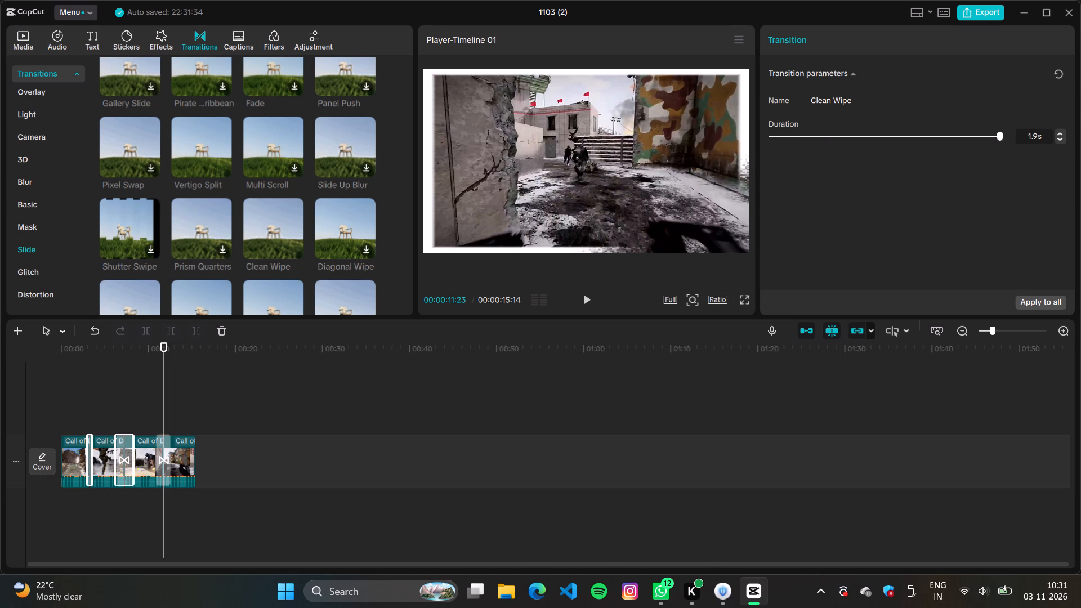
pyautogui.click(830, 139)
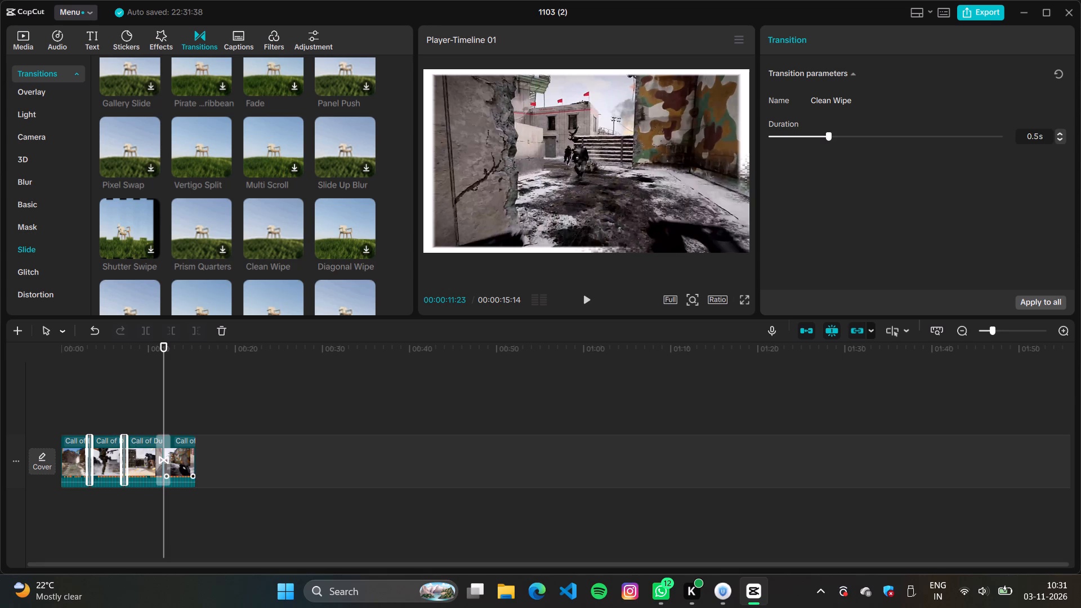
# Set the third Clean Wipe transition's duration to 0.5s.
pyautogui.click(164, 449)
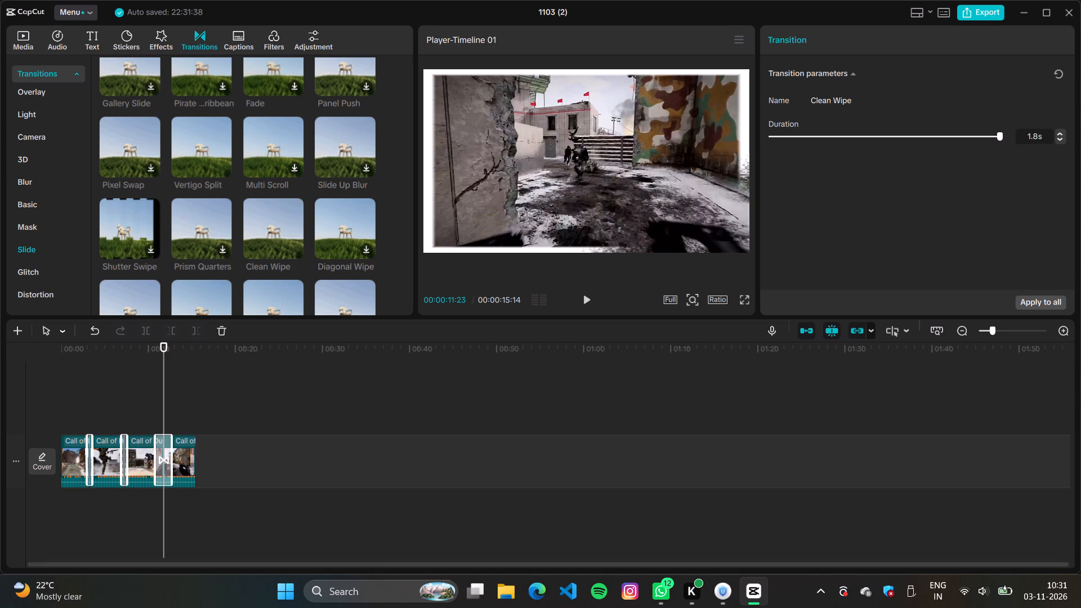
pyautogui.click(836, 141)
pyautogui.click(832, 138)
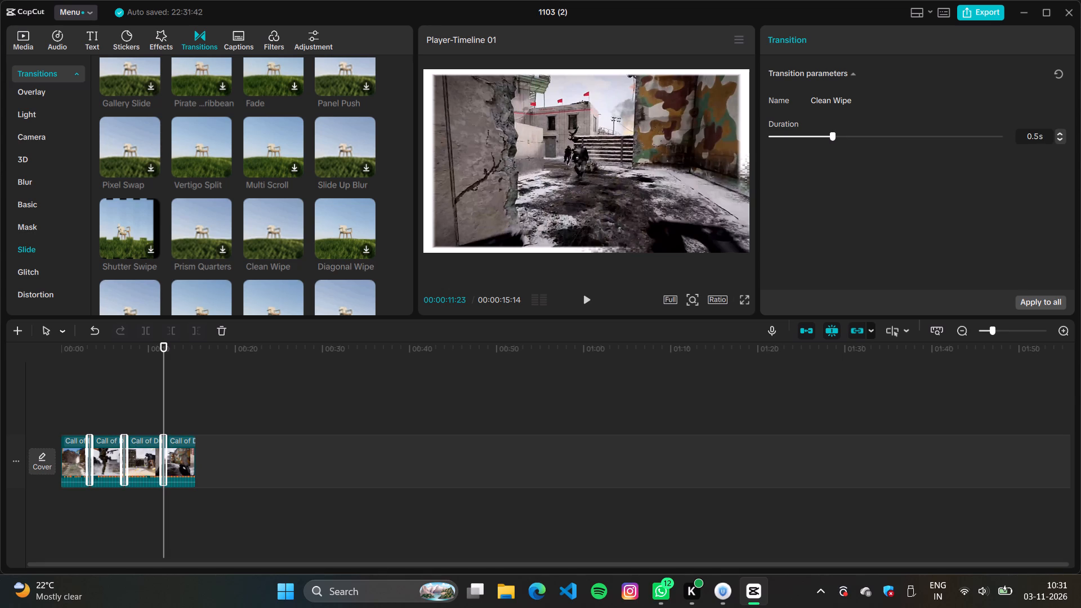
# Apply the favourited Screen Off out-animation to the last clip with a duration of 0.5s.
pyautogui.click(185, 459)
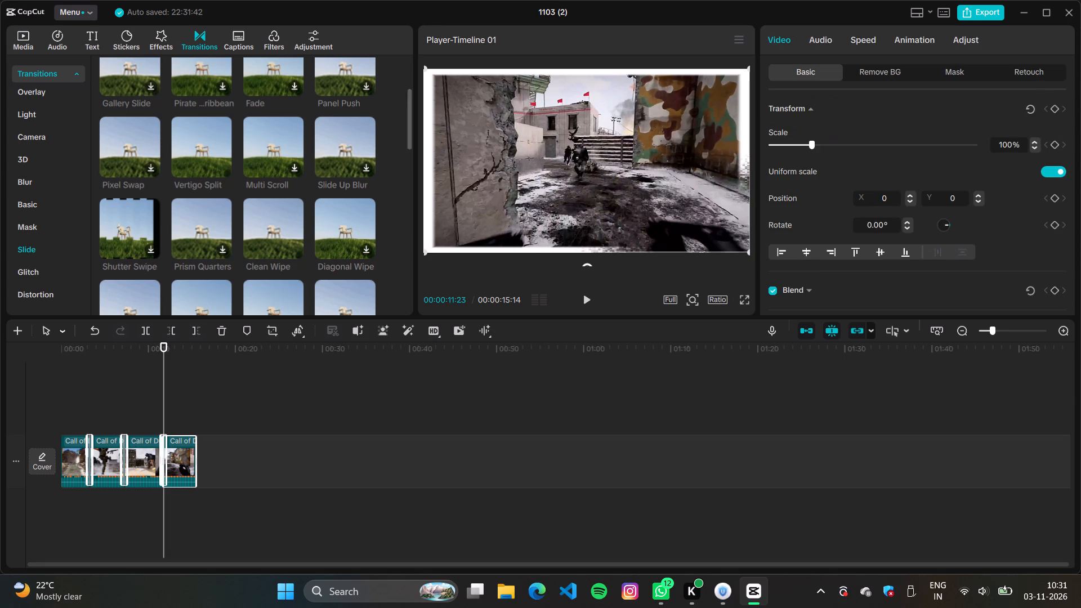
pyautogui.click(911, 37)
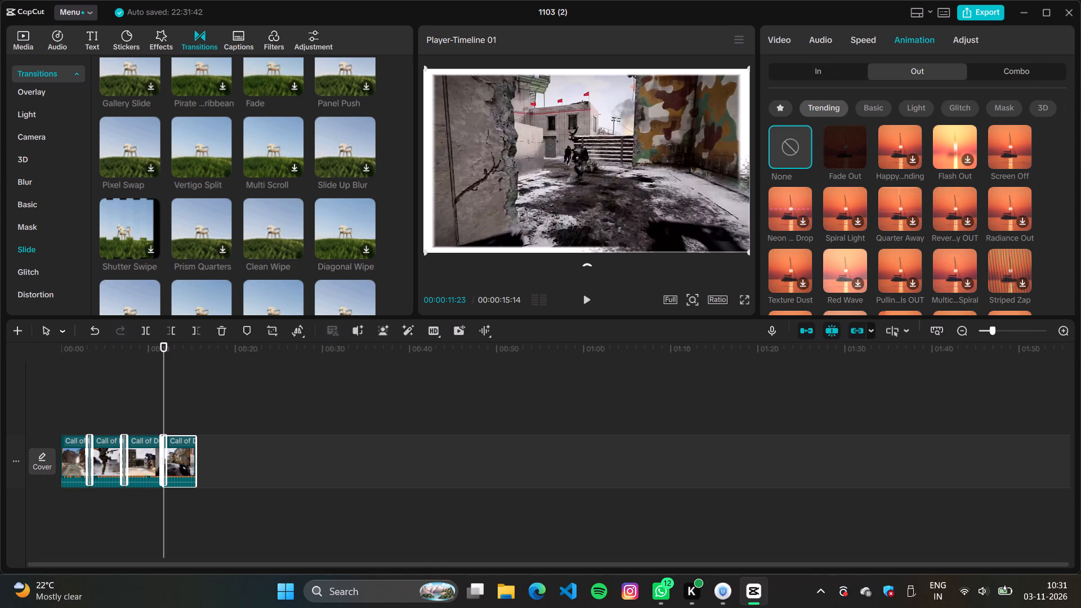
pyautogui.click(778, 110)
pyautogui.click(837, 138)
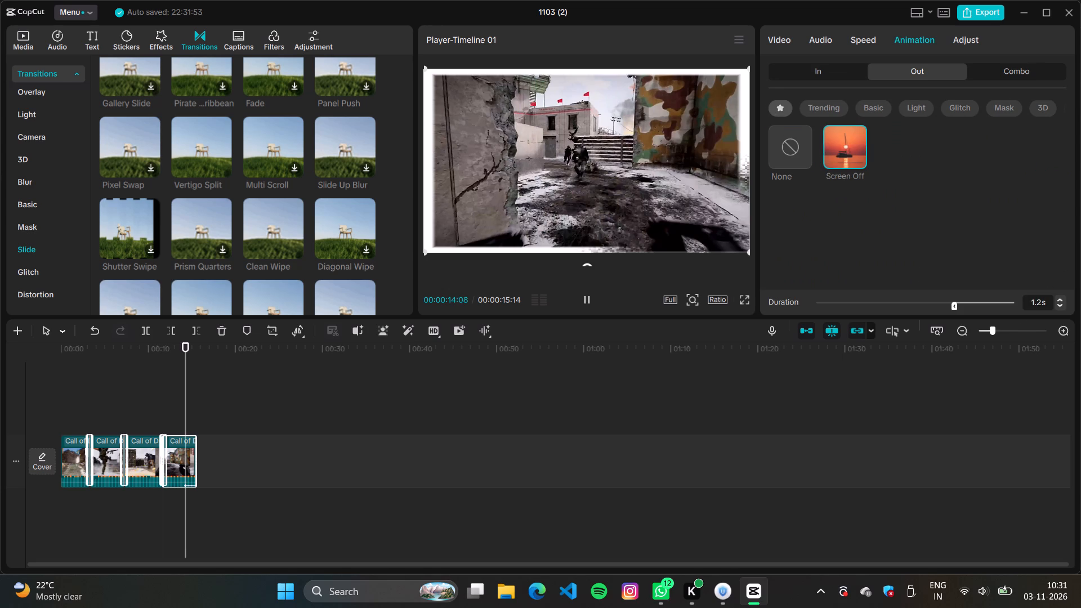
pyautogui.click(959, 304)
pyautogui.click(969, 304)
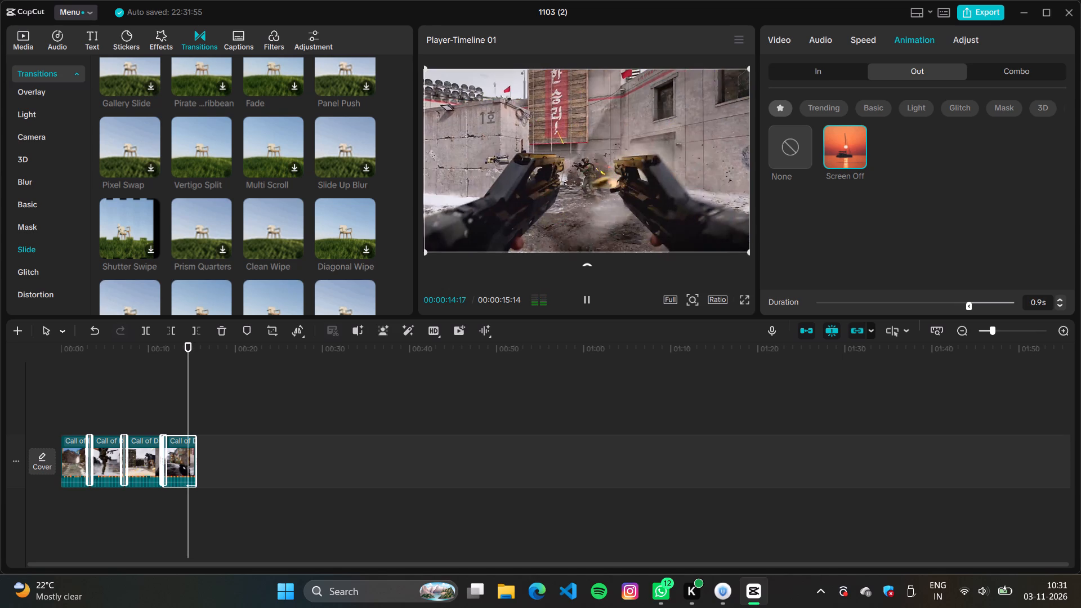
pyautogui.click(977, 304)
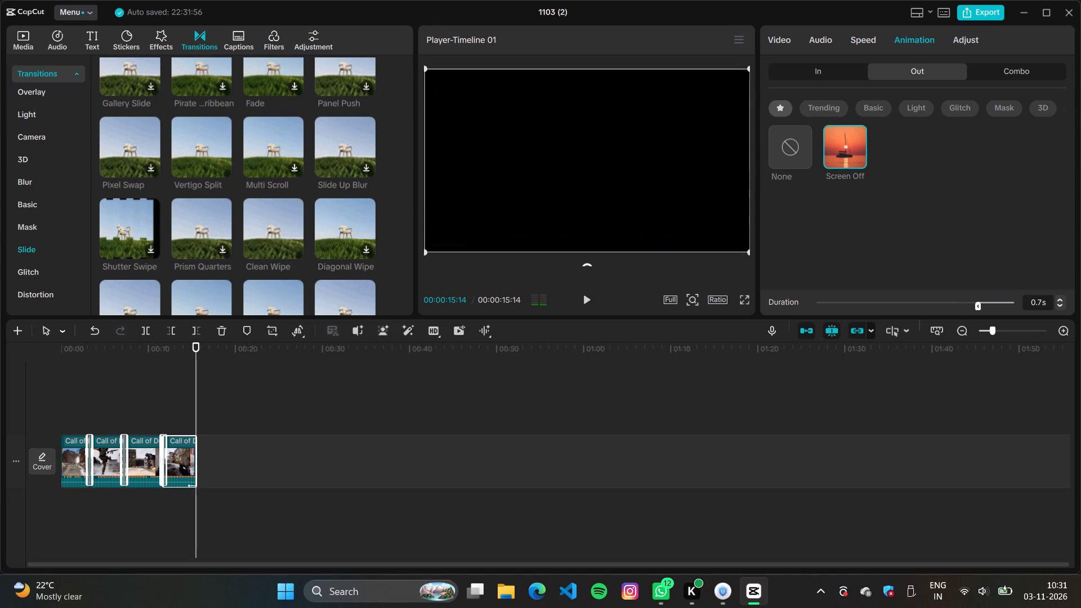
pyautogui.click(990, 301)
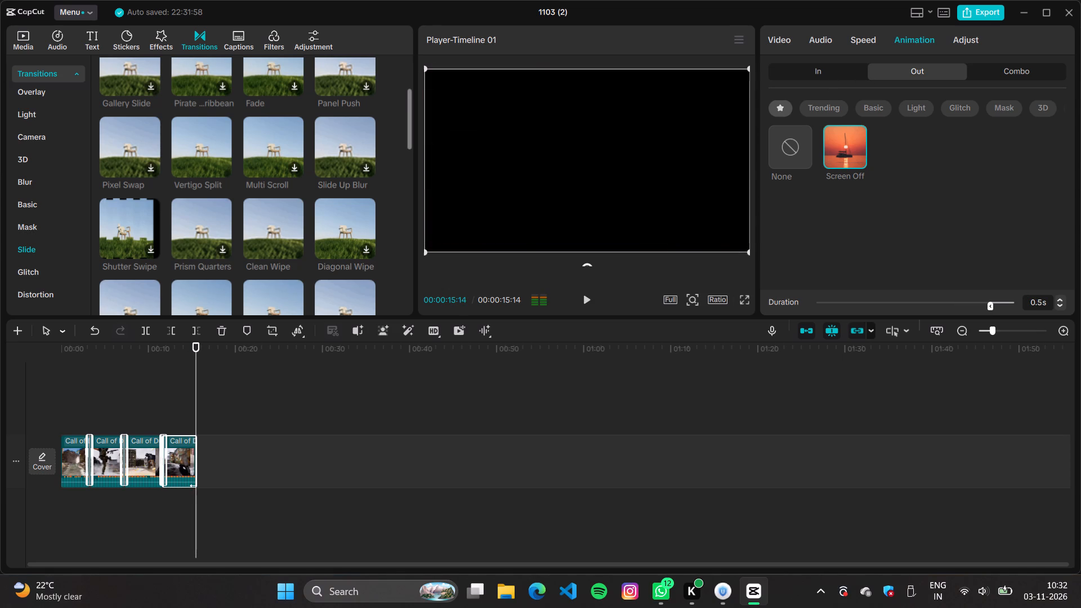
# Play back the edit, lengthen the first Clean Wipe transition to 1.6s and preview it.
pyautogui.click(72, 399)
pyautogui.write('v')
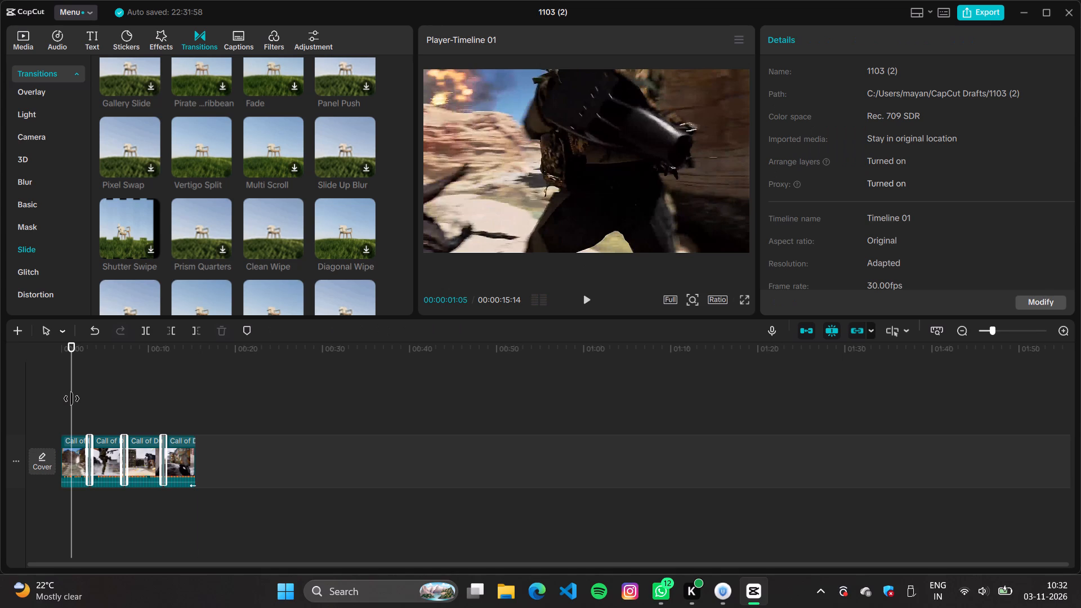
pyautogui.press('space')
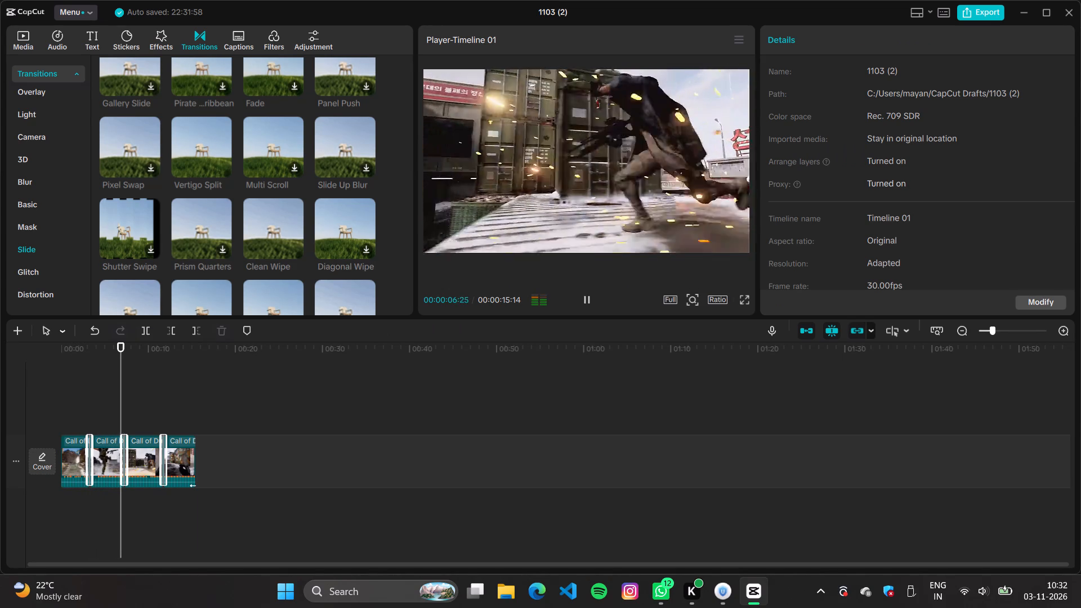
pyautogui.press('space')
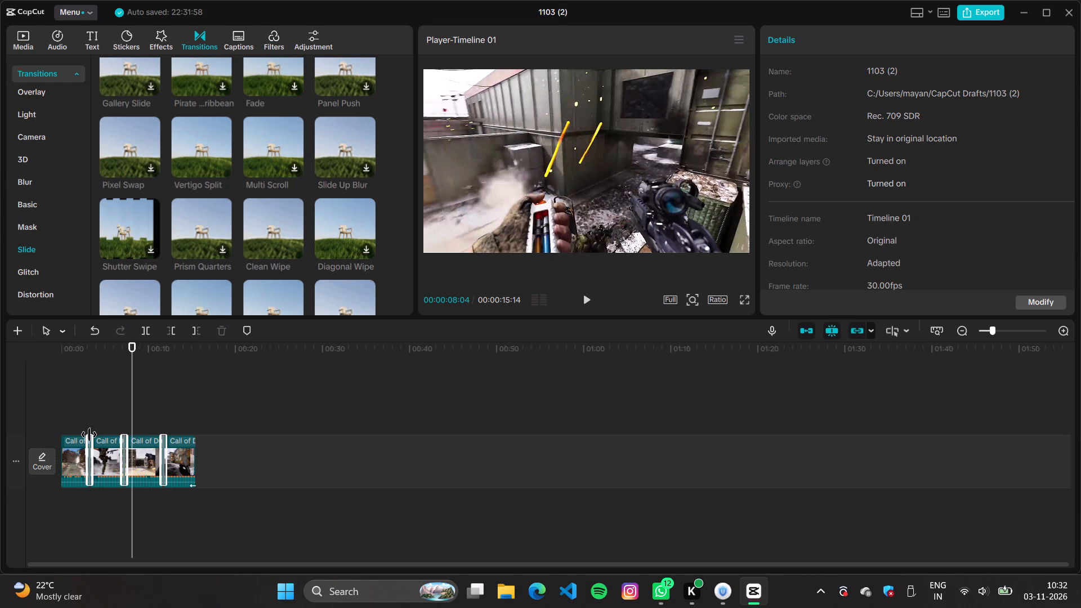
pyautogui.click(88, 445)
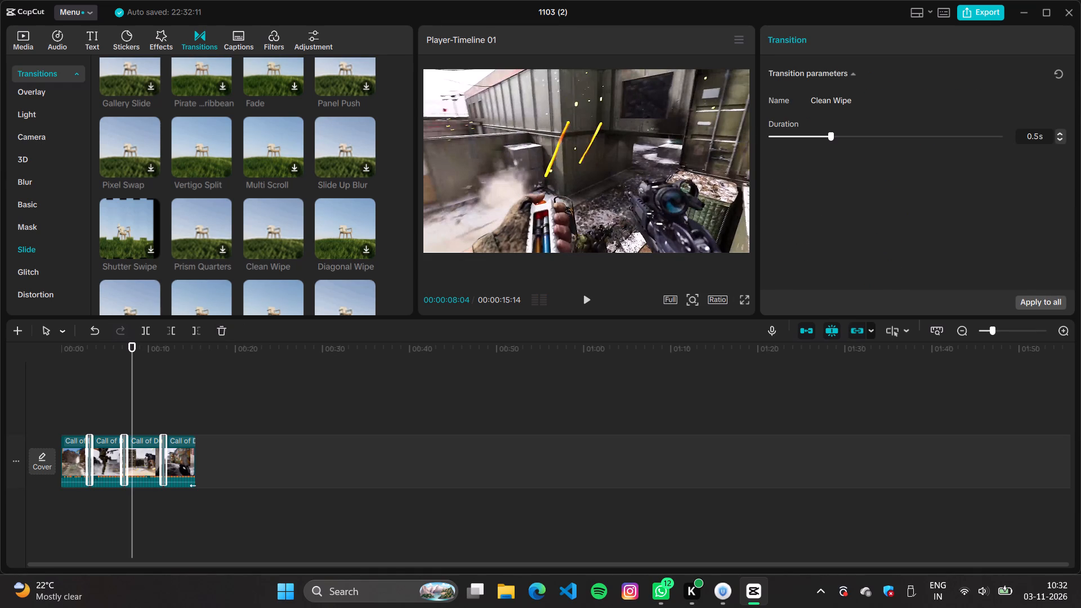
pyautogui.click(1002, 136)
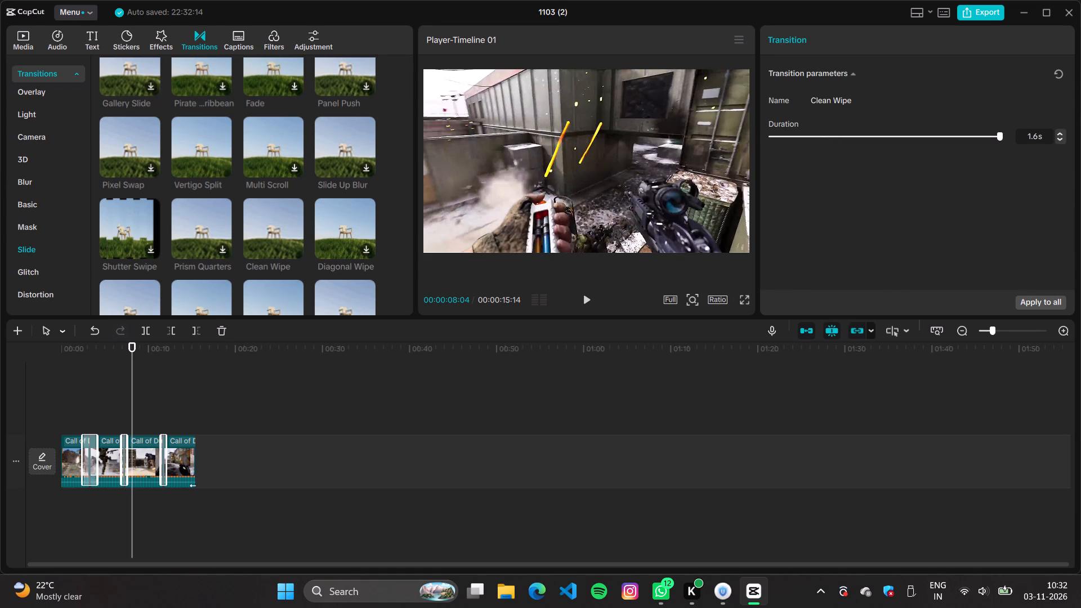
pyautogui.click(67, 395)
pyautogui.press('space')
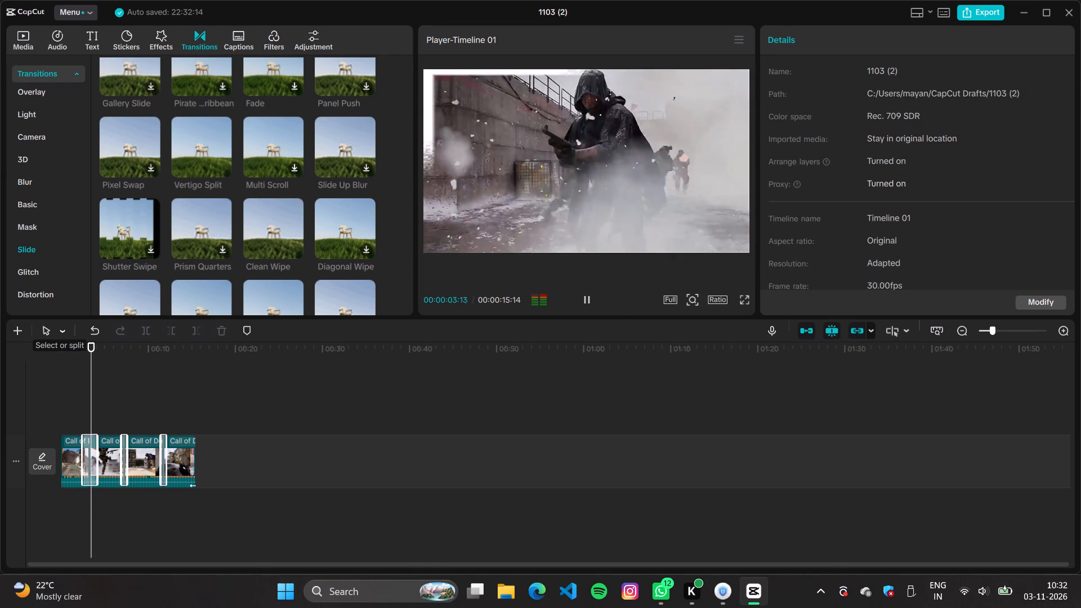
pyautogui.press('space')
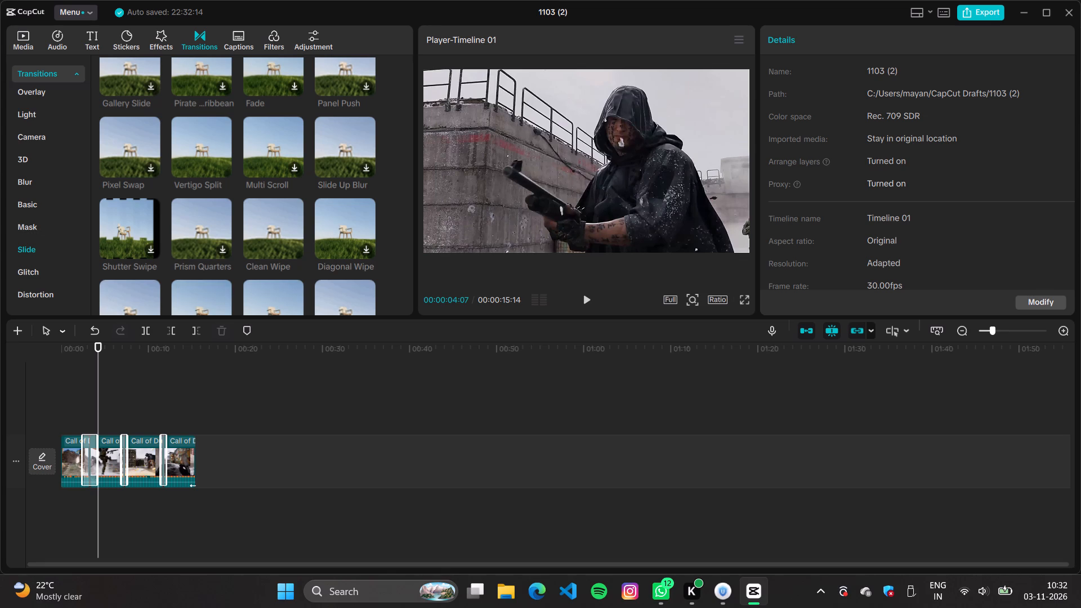
# Delete the Clean Wipe transitions from all three cuts.
pyautogui.click(93, 454)
pyautogui.click(90, 453)
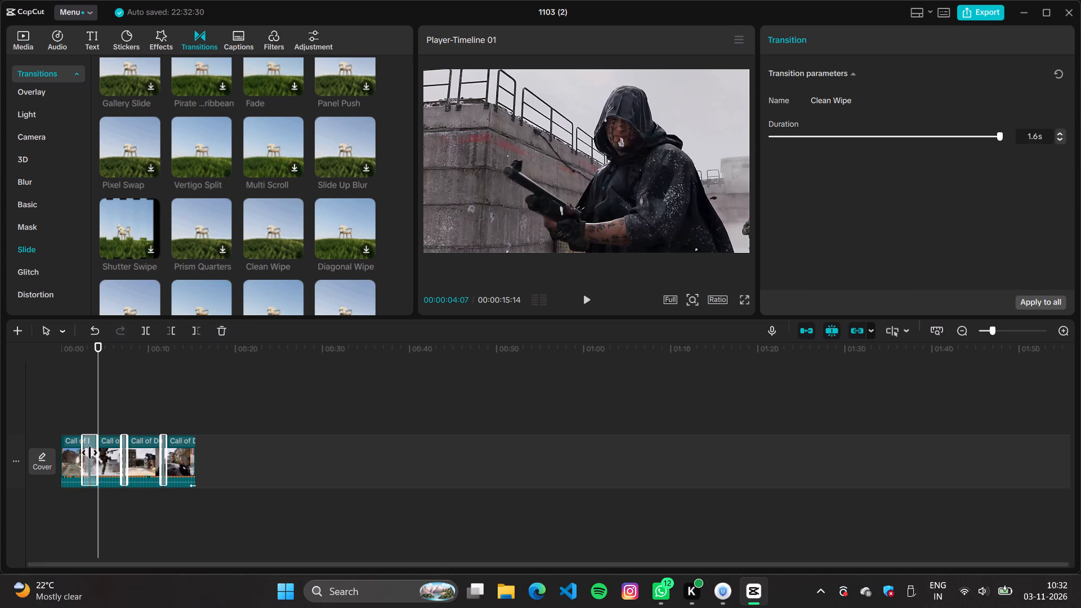
pyautogui.press('BackSpace')
pyautogui.click(122, 453)
pyautogui.press('BackSpace')
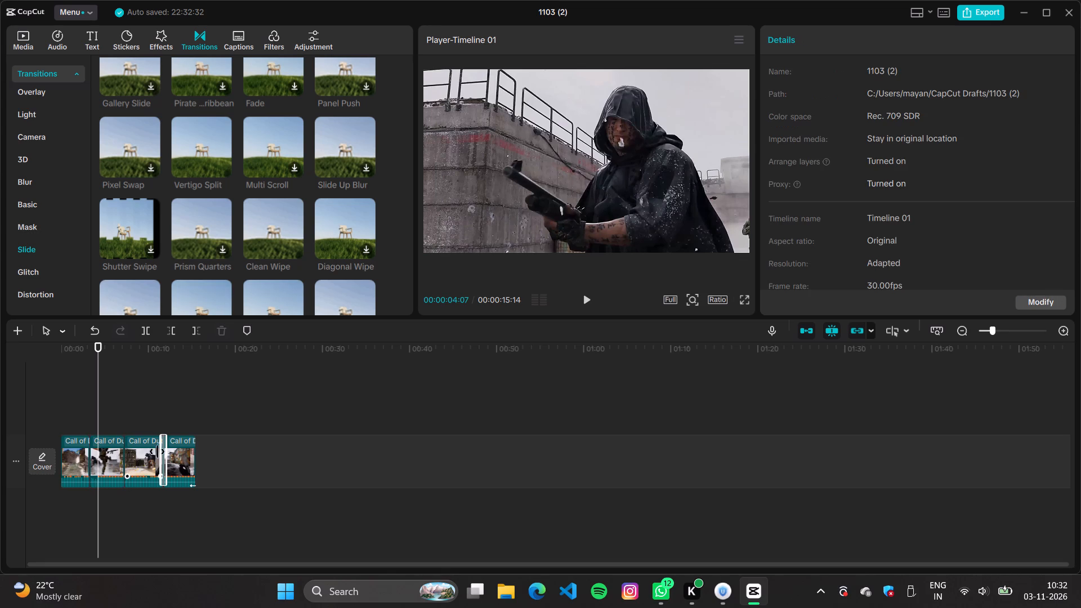
pyautogui.click(167, 452)
pyautogui.press('BackSpace')
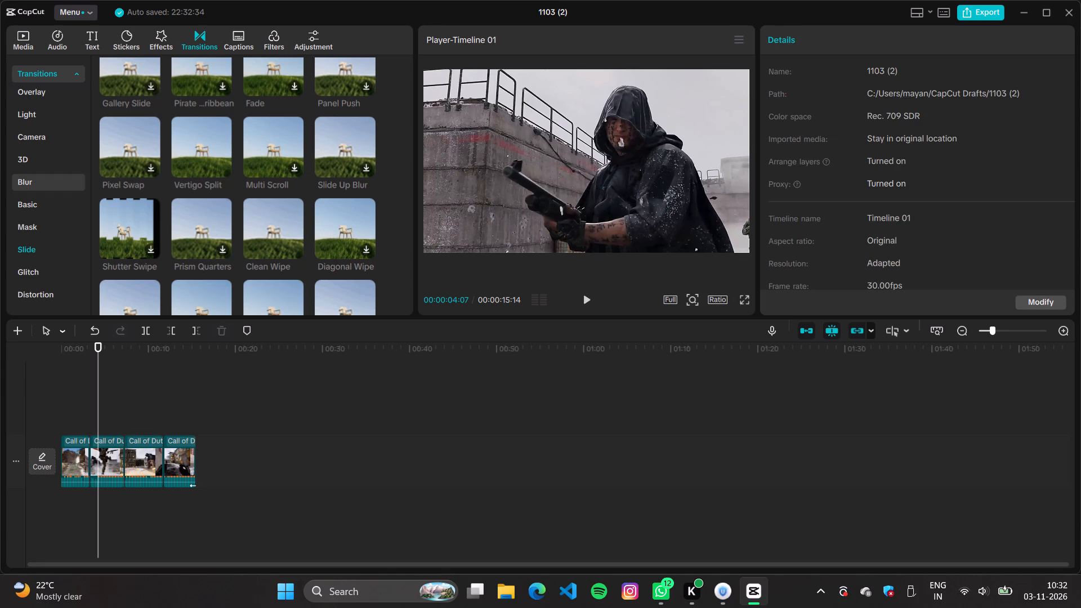
# Add the Pull in transition from the Camera category to the three cuts, at 00:00:03:09, 00:00:07:08 and 00:00:11:23.
pyautogui.click(45, 162)
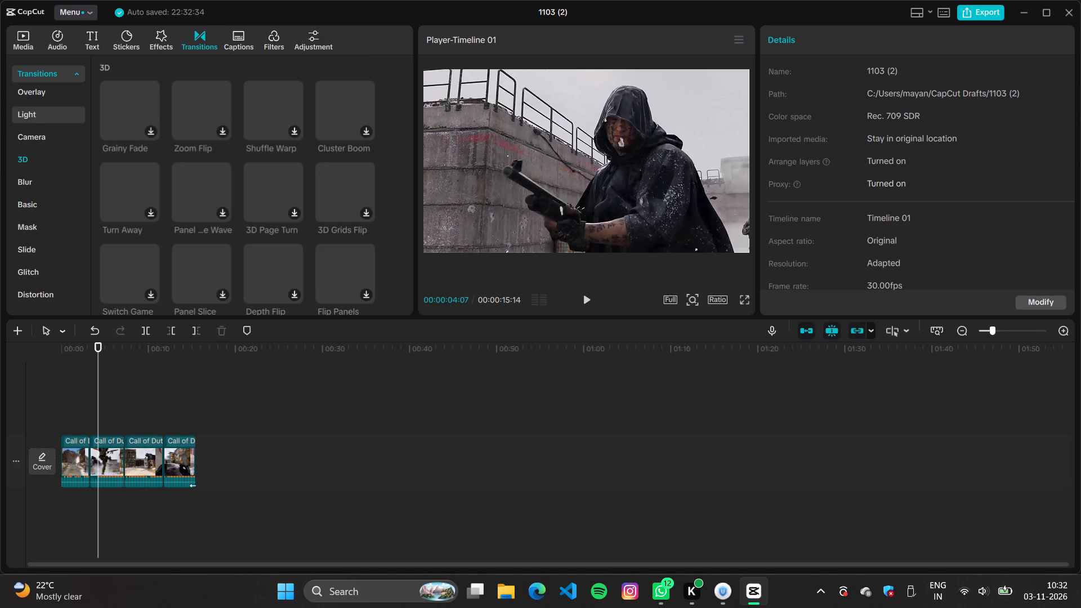
pyautogui.click(52, 136)
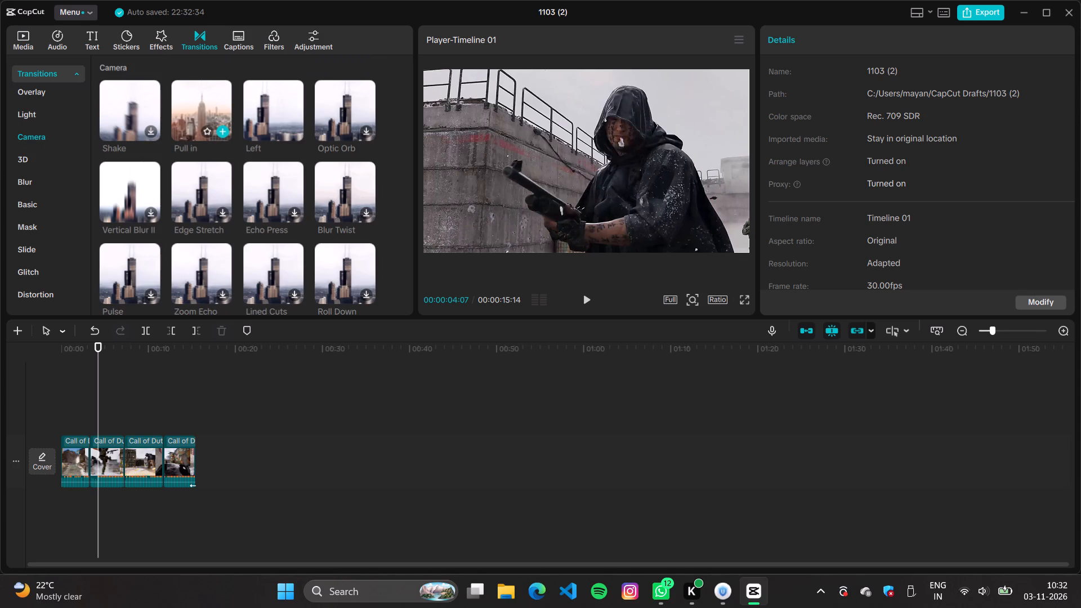
pyautogui.click(222, 128)
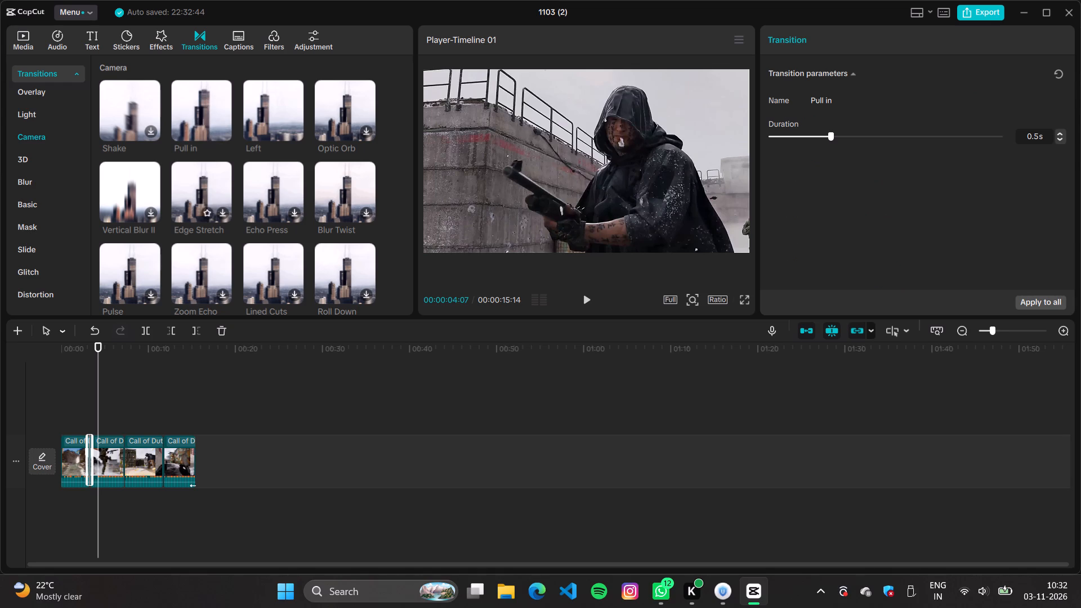
pyautogui.click(126, 412)
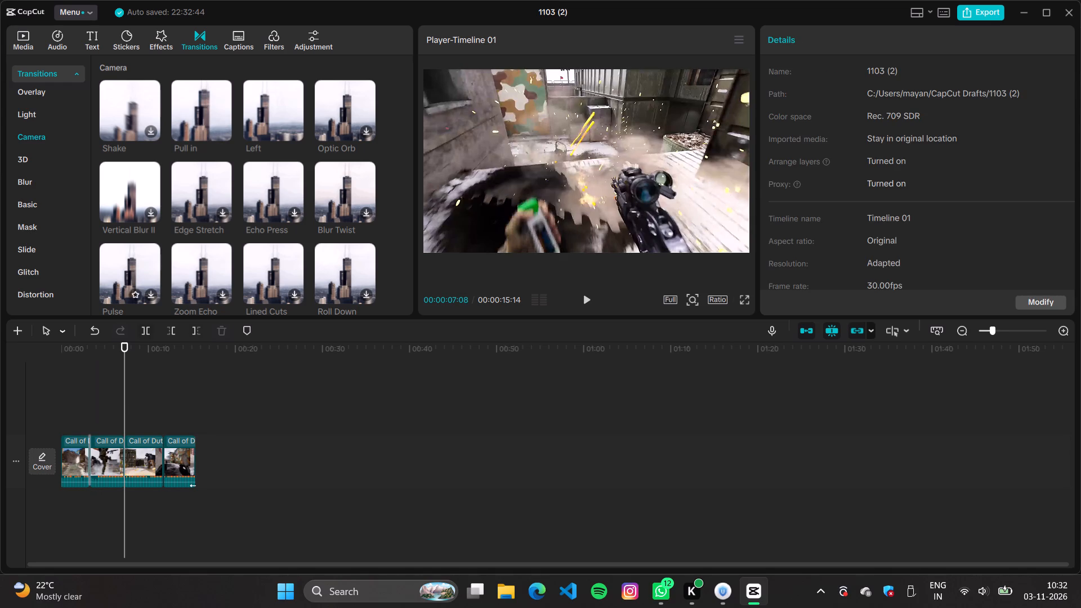
pyautogui.click(224, 128)
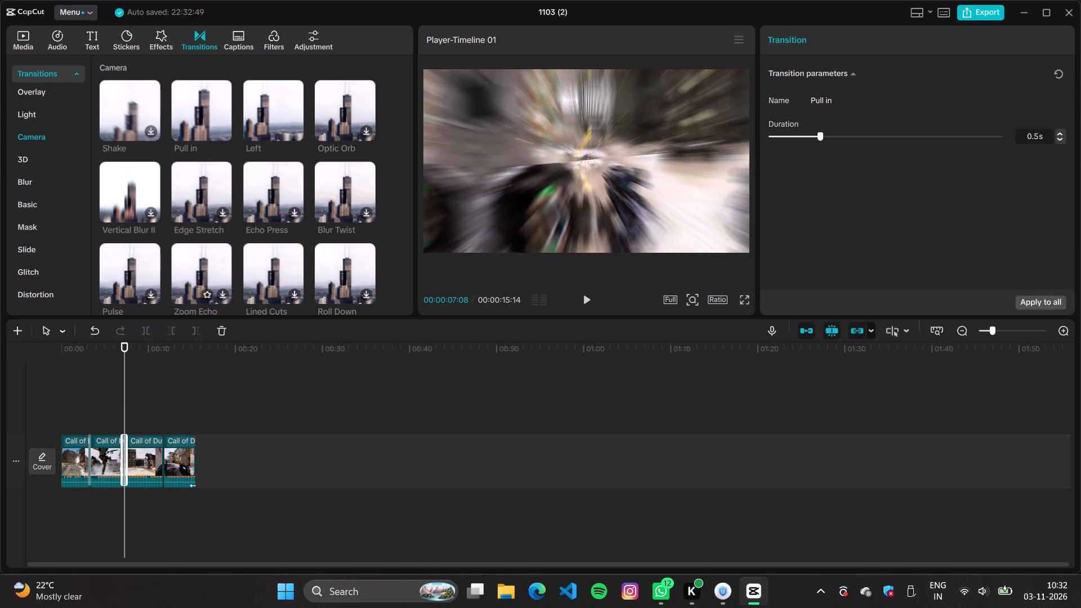
pyautogui.click(160, 405)
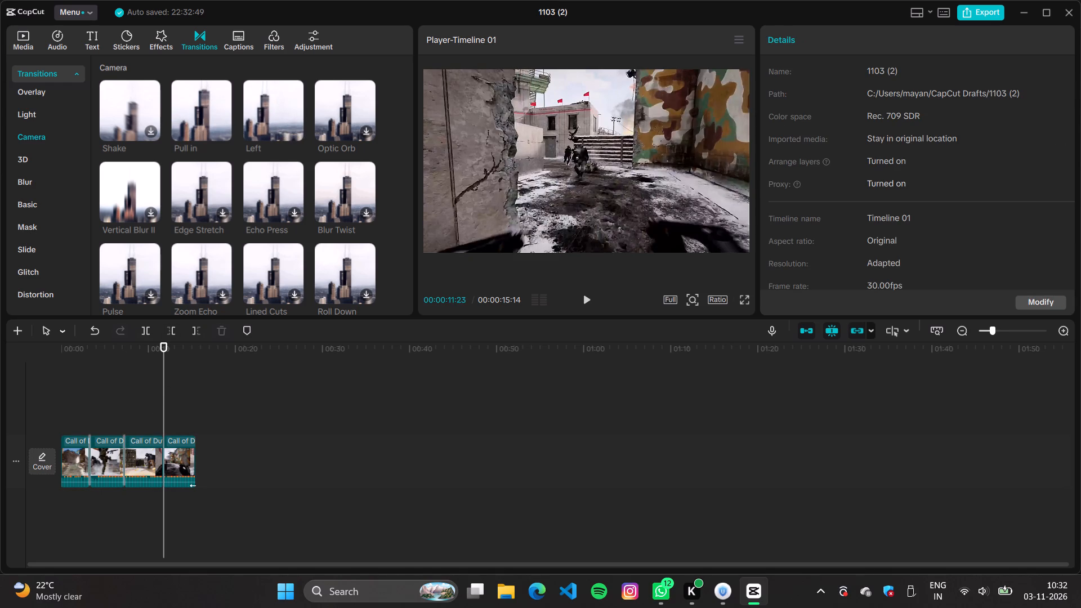
pyautogui.click(223, 130)
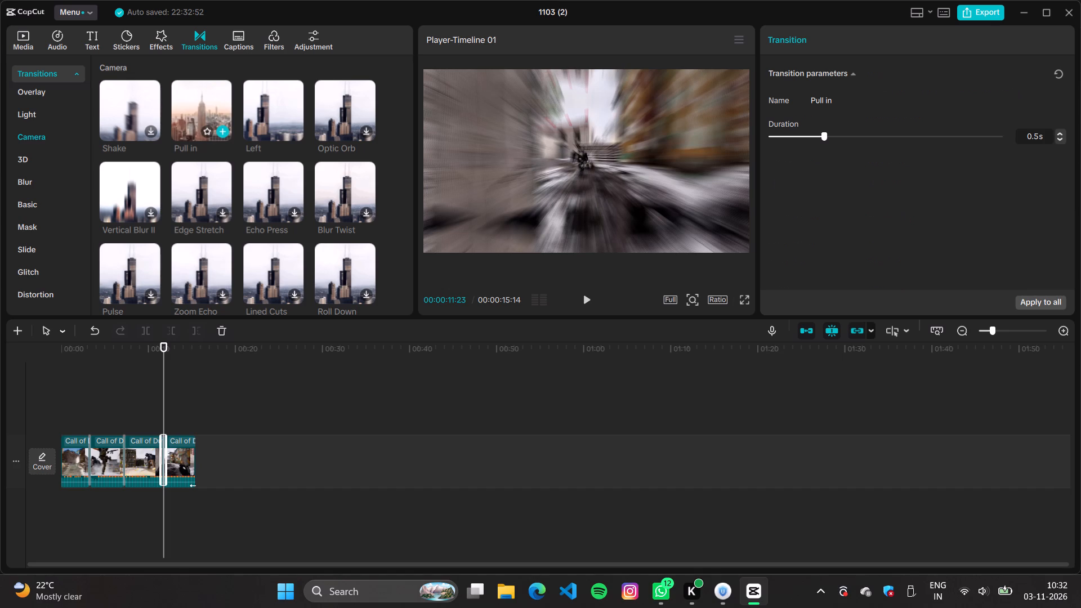
# Play back the edit and split the third clip at its shot change at 00:00:09:12.
pyautogui.click(77, 387)
pyautogui.press('space')
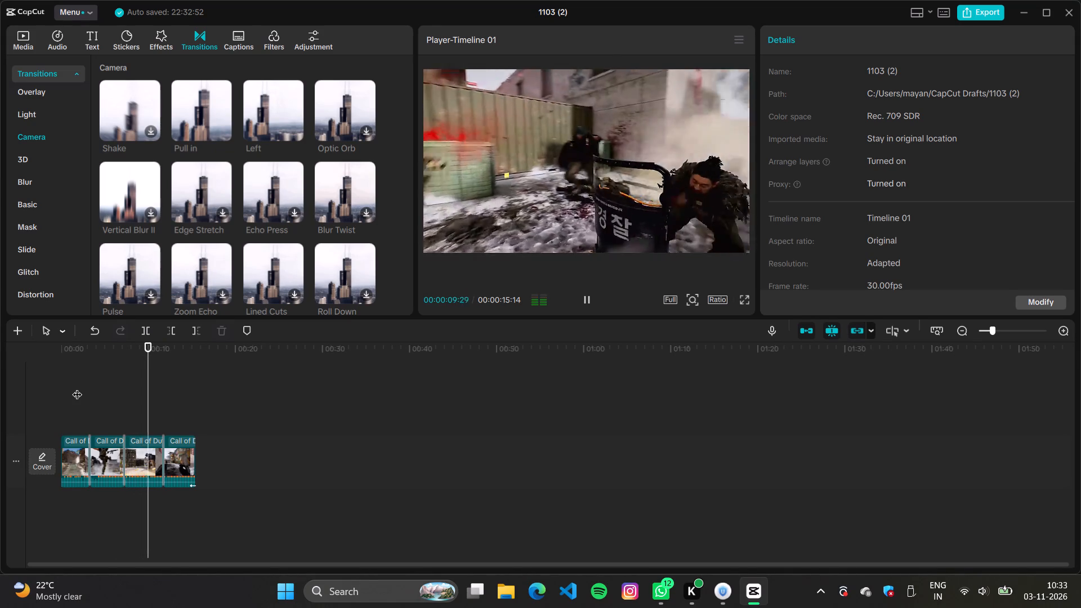
pyautogui.press('space')
pyautogui.click(140, 413)
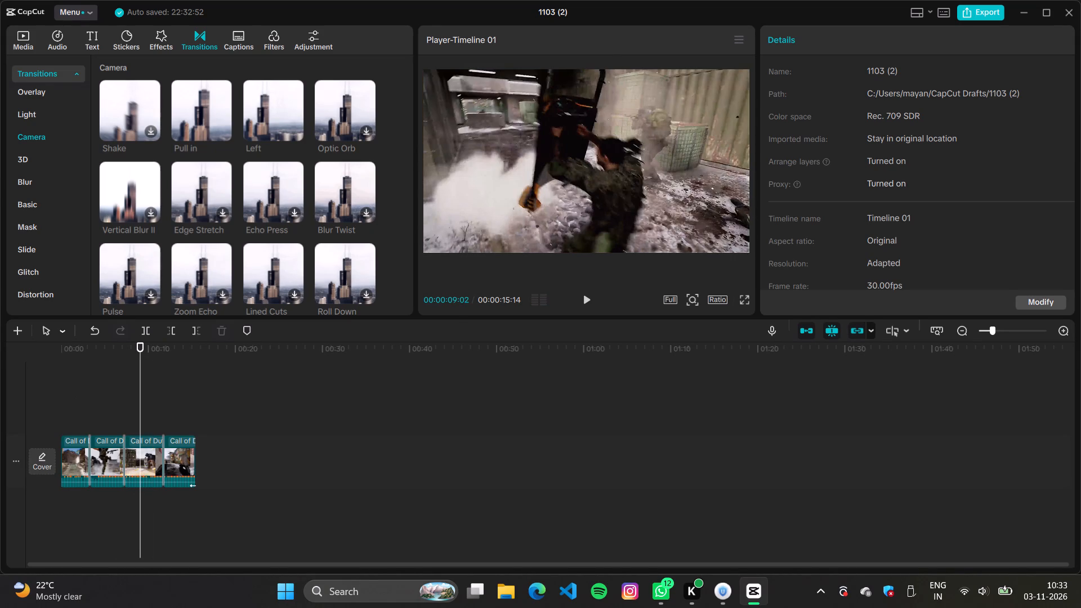
pyautogui.click(140, 413)
pyautogui.click(143, 415)
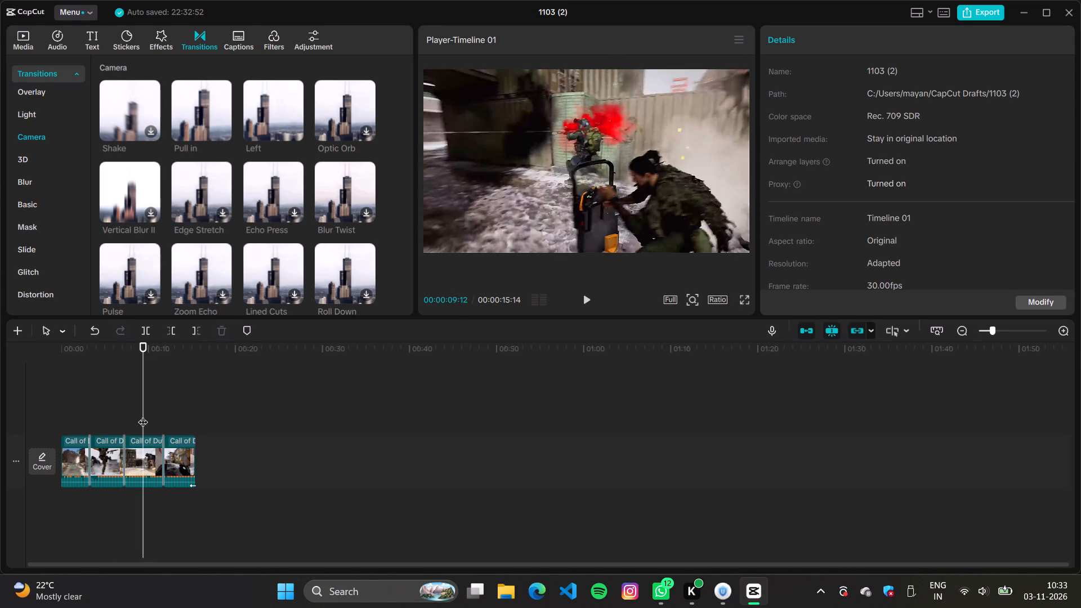
pyautogui.keyDown('ctrl'); pyautogui.click(142, 453); pyautogui.keyUp('ctrl')
pyautogui.hotkey('ctrl', 'b')
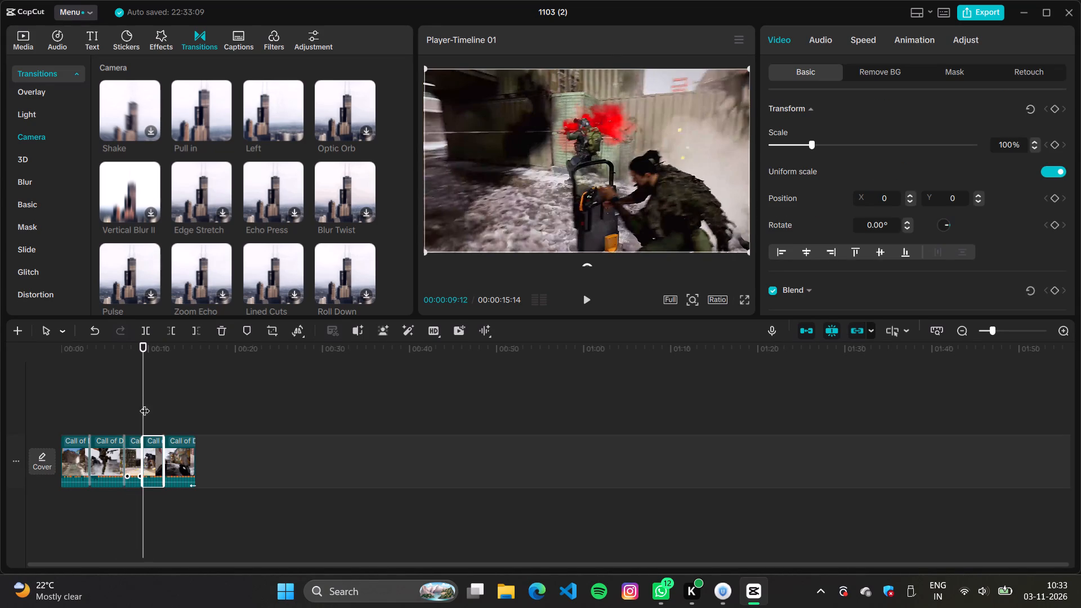
# Add the Pull in transition to the new cut at 00:00:09:12 and play back the start of the edit.
pyautogui.click(144, 419)
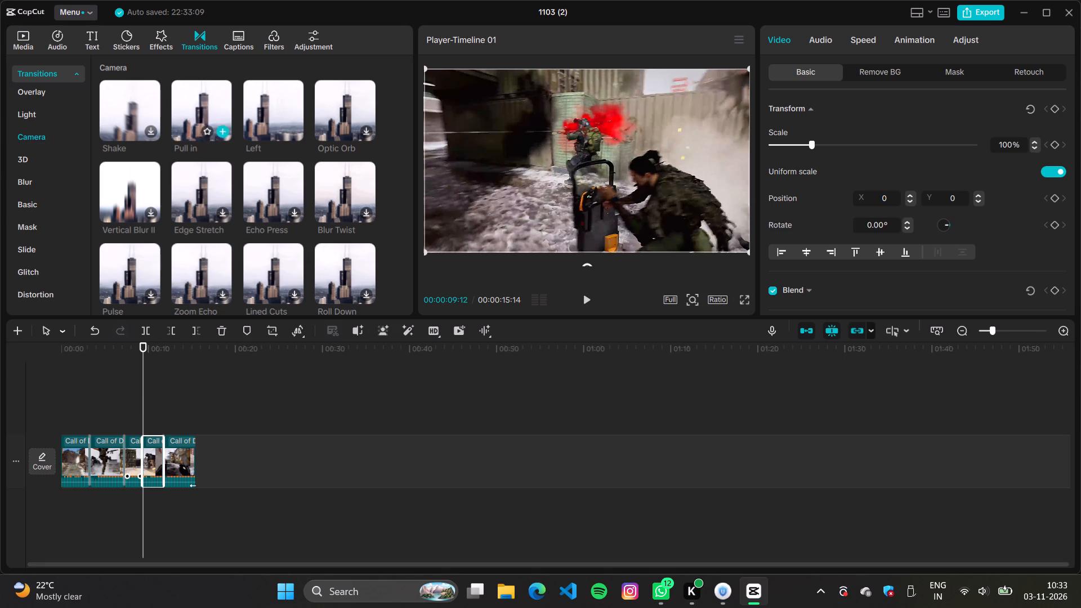
pyautogui.click(220, 127)
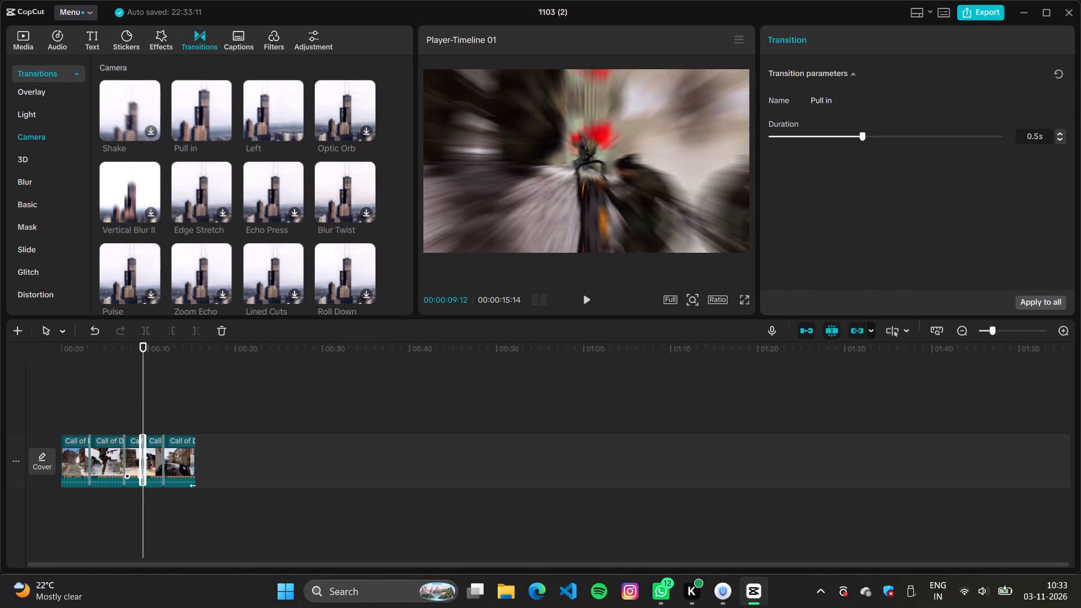
pyautogui.click(67, 407)
pyautogui.press('space')
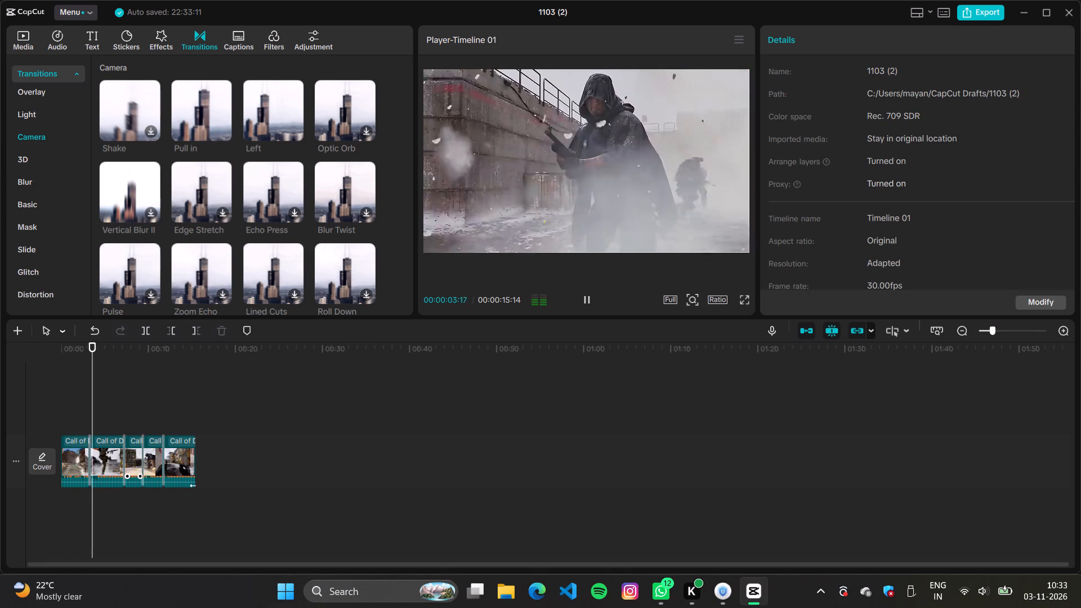
pyautogui.press('space')
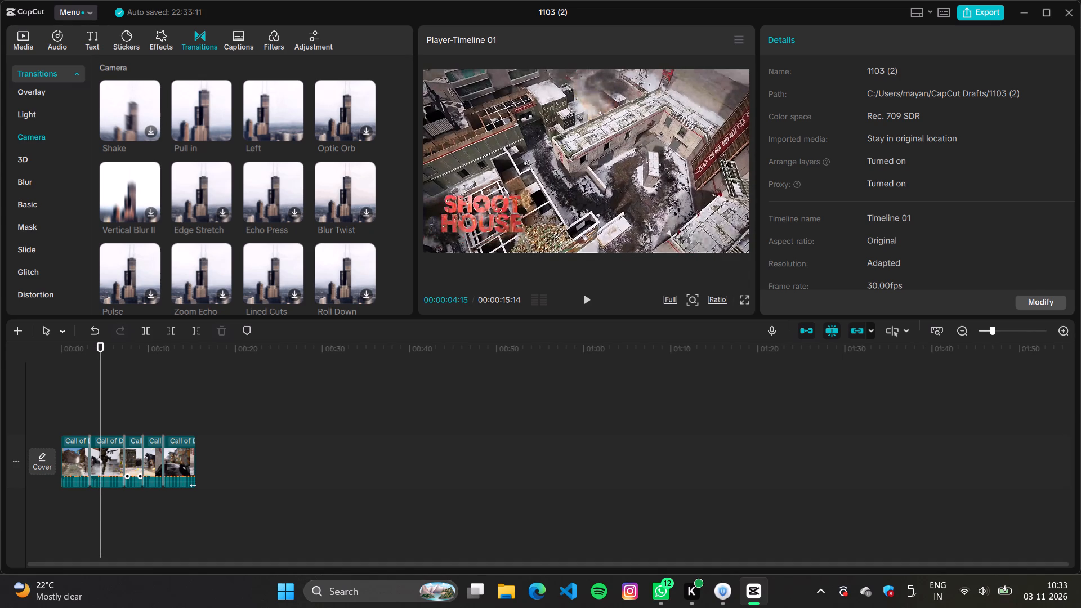
# Export the video as 1103 (2)(4) in 4K, Higher bit rate, H.264 mp4 at 30fps.
pyautogui.click(973, 14)
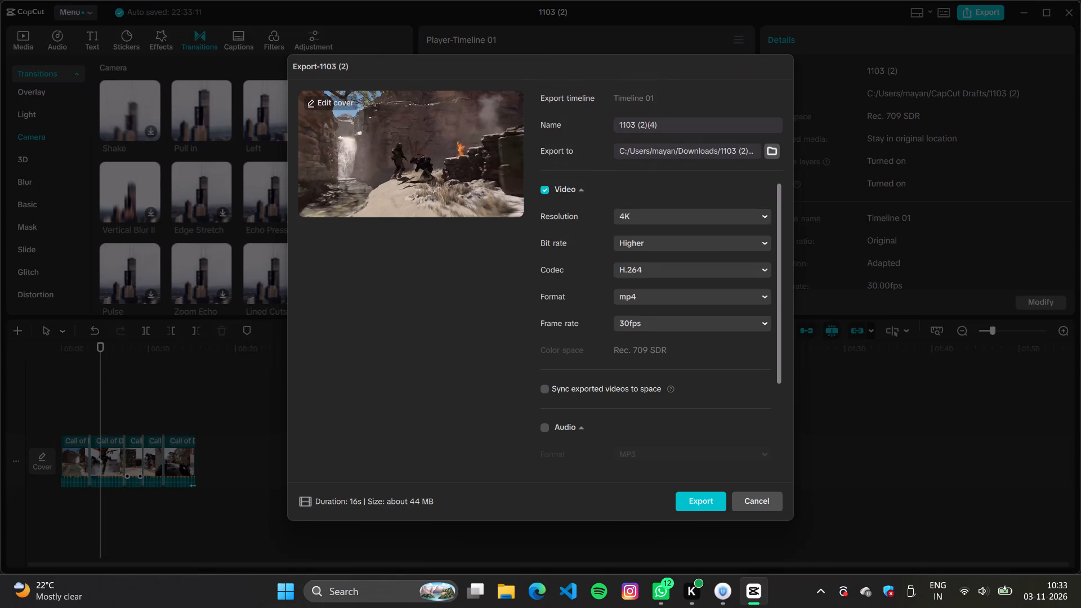
pyautogui.click(703, 501)
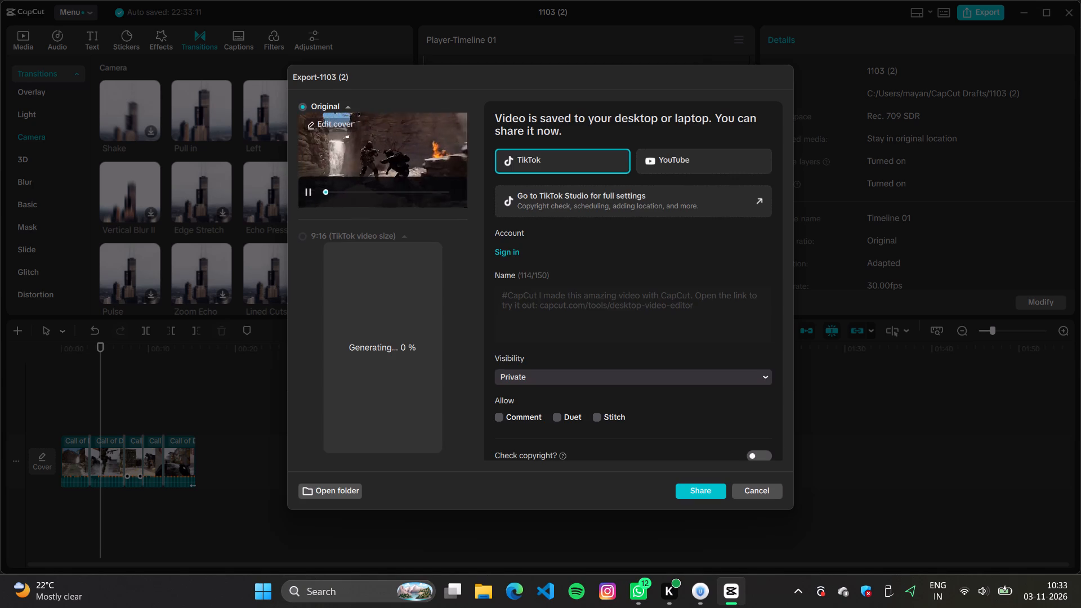
# Close the export dialog and delete all the clips from the timeline.
pyautogui.click(763, 490)
pyautogui.moveTo(212, 456); pyautogui.dragTo(181, 453)
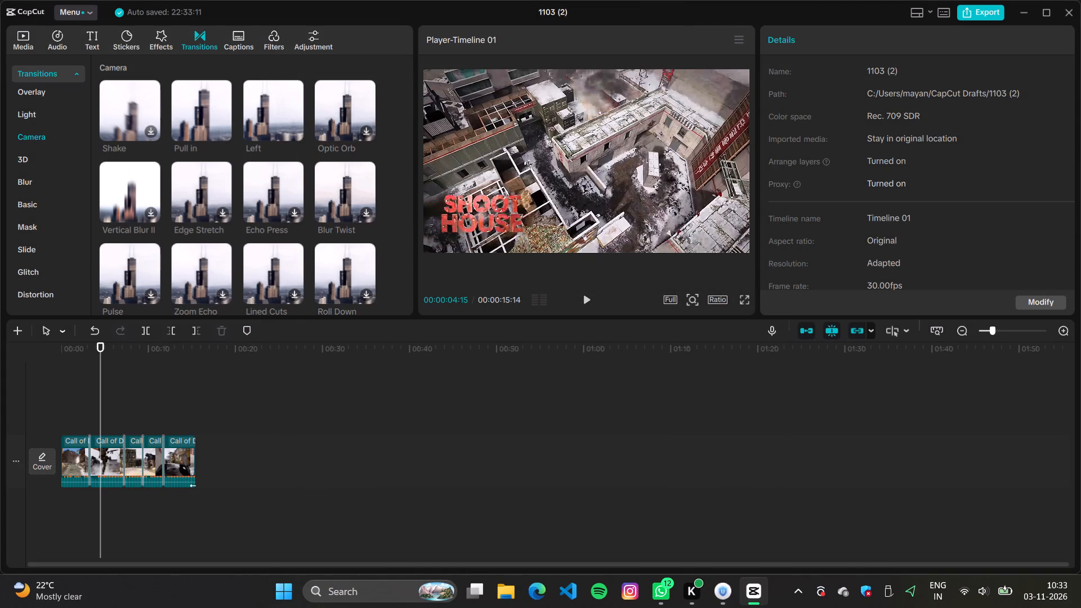
pyautogui.moveTo(181, 453); pyautogui.dragTo(80, 447)
pyautogui.press('space')
pyautogui.press('BackSpace')
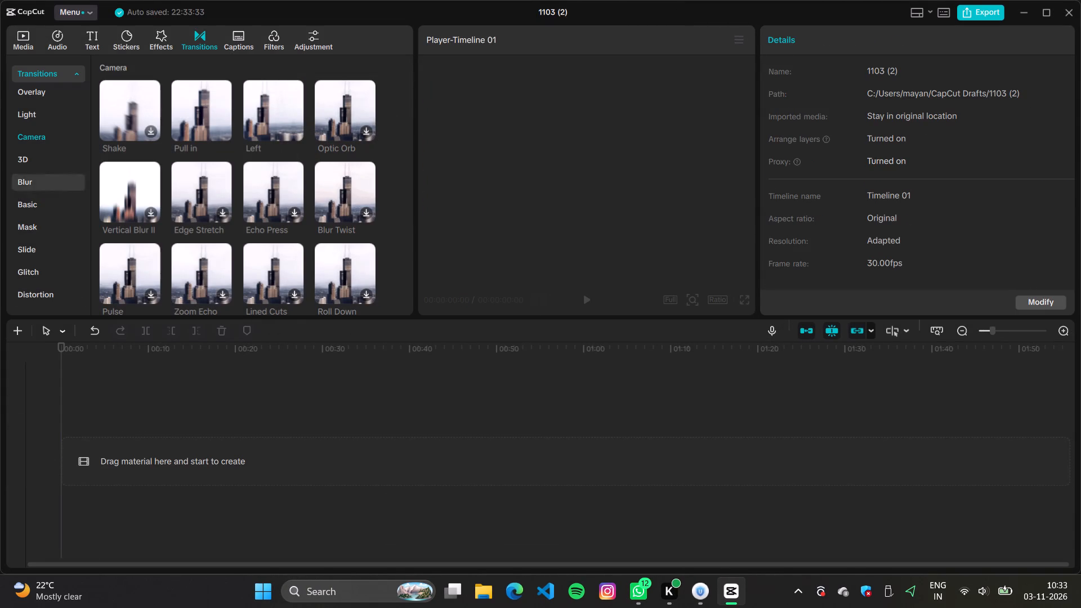
# Import the exported video 1103 (2)(4) from the Downloads folder and add it to the empty timeline.
pyautogui.click(28, 39)
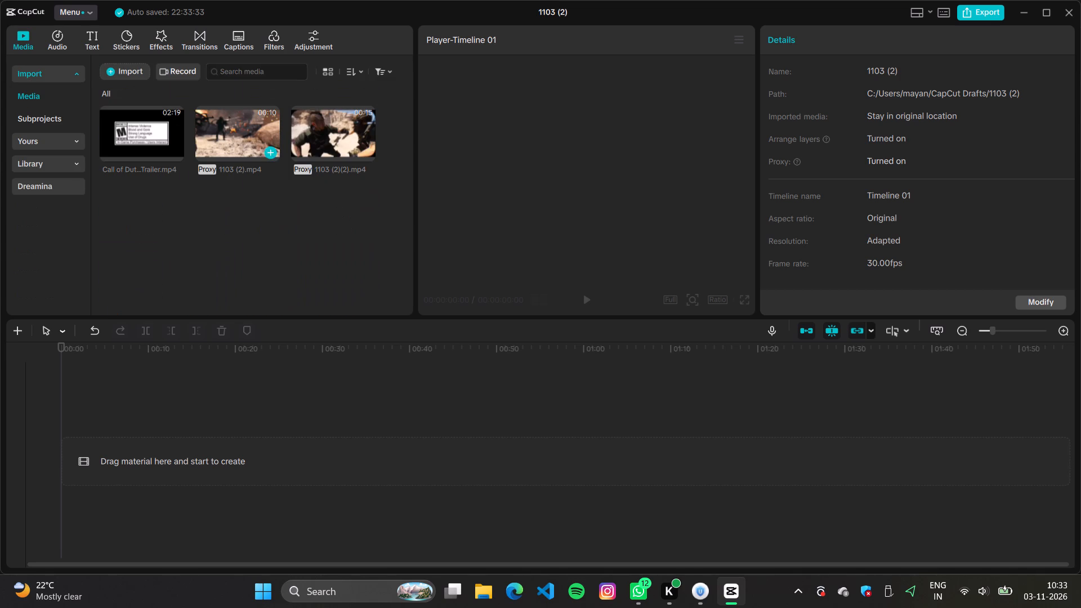
pyautogui.click(119, 68)
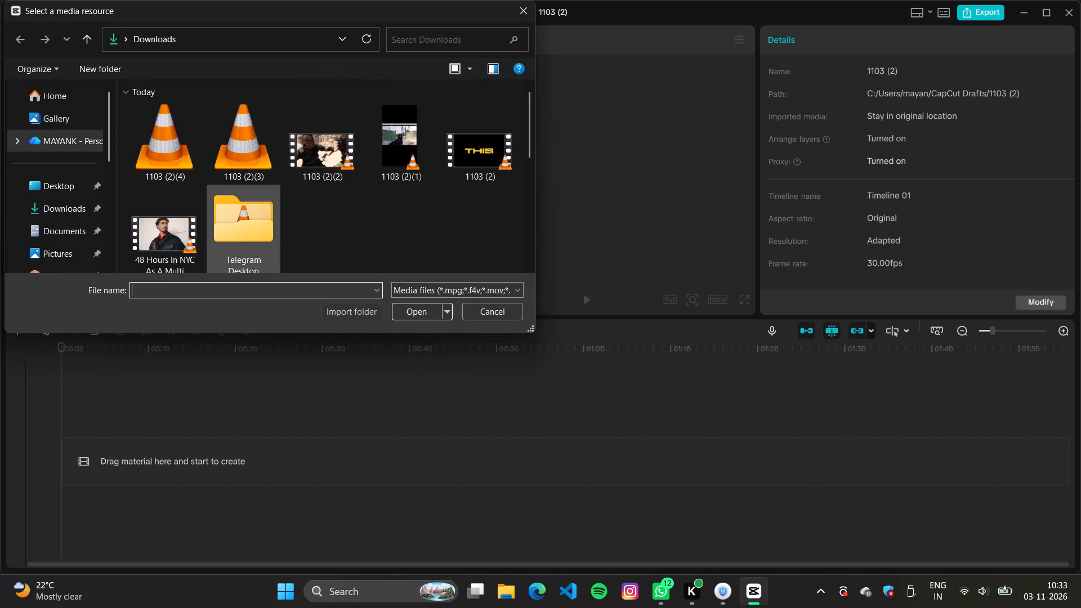
pyautogui.click(182, 156)
pyautogui.click(410, 318)
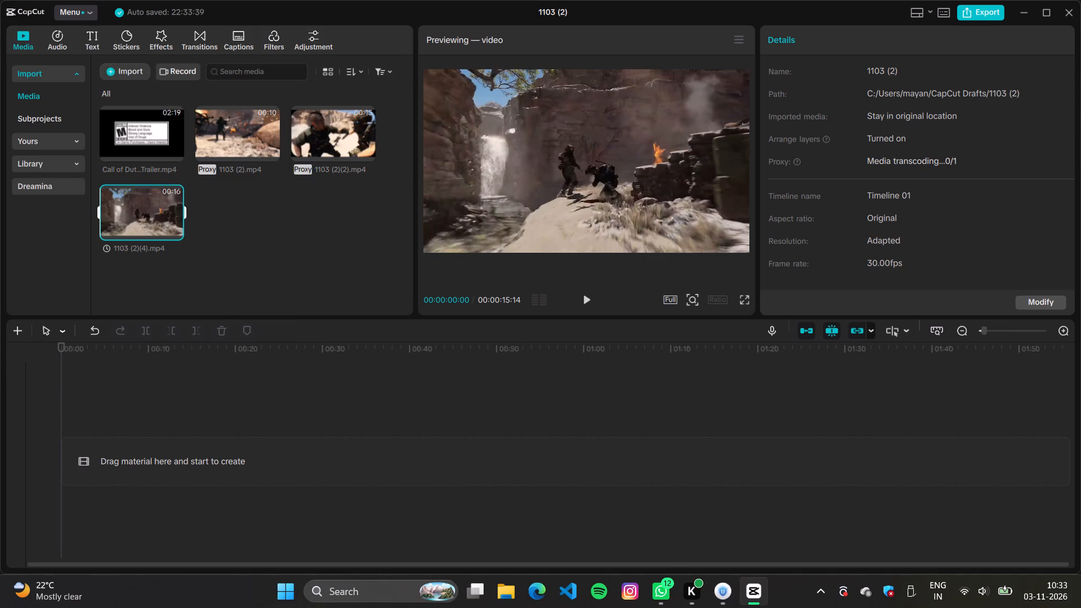
pyautogui.click(172, 233)
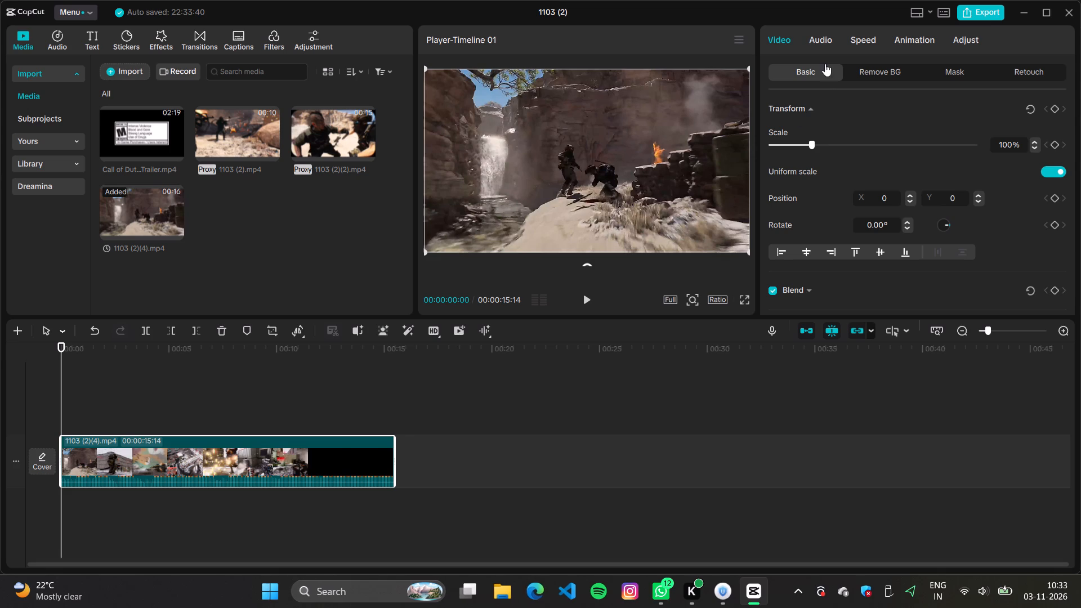
# Add a Rectangle mask to the 1103 (2)(4) clip.
pyautogui.click(324, 455)
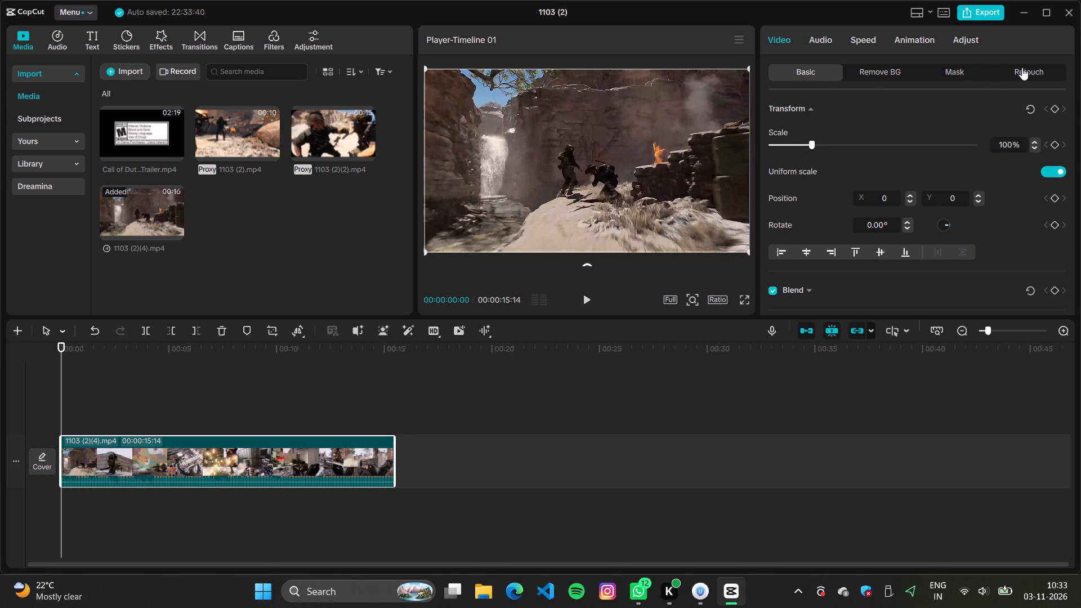
pyautogui.click(957, 73)
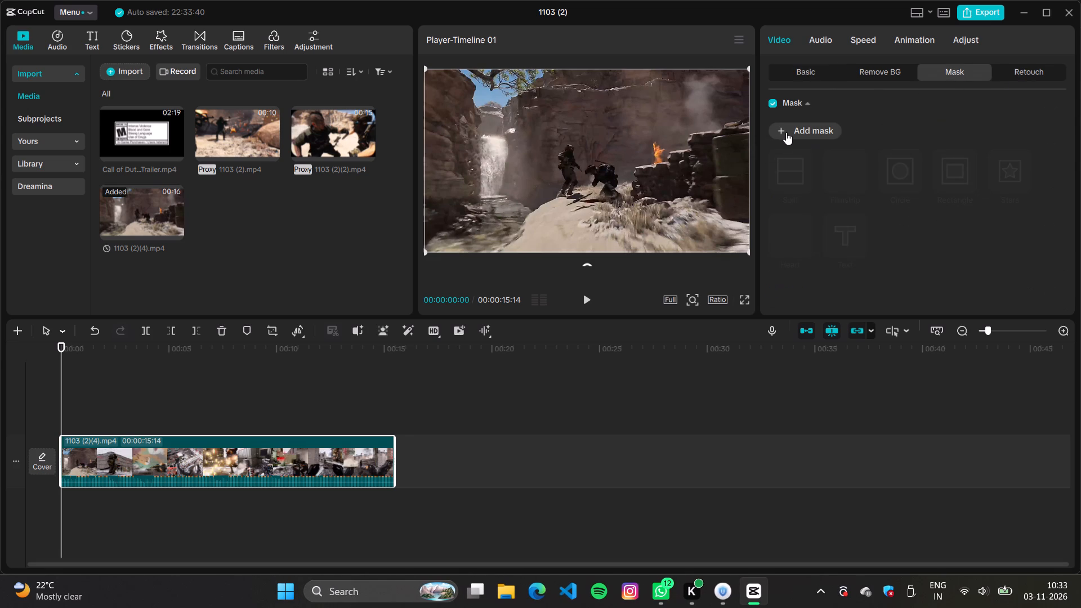
pyautogui.click(787, 132)
# Set the timeline's aspect ratio to 9:16.
pyautogui.click(717, 298)
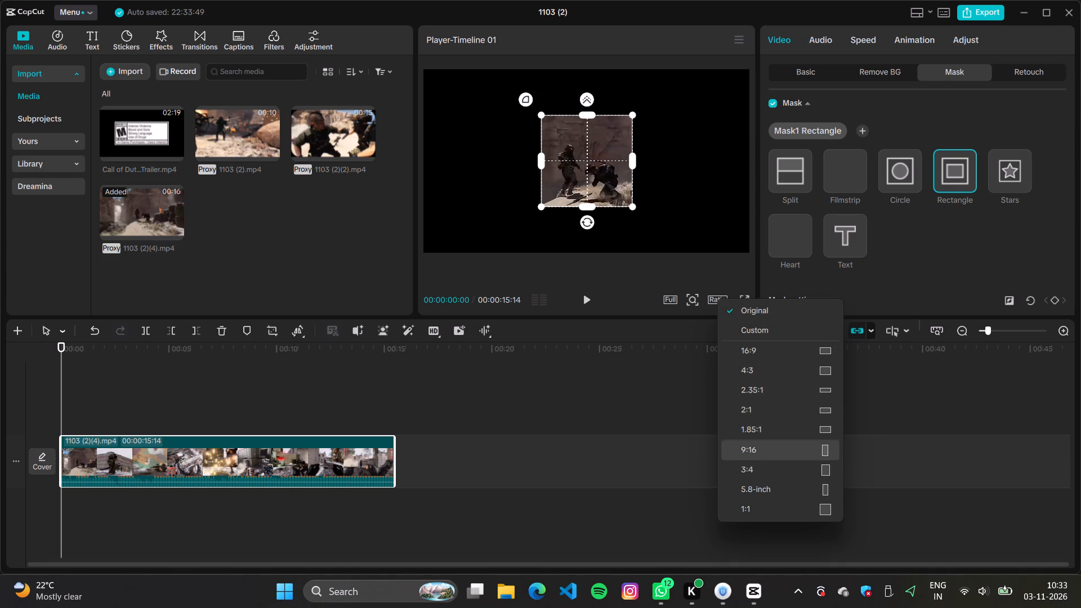
pyautogui.click(757, 455)
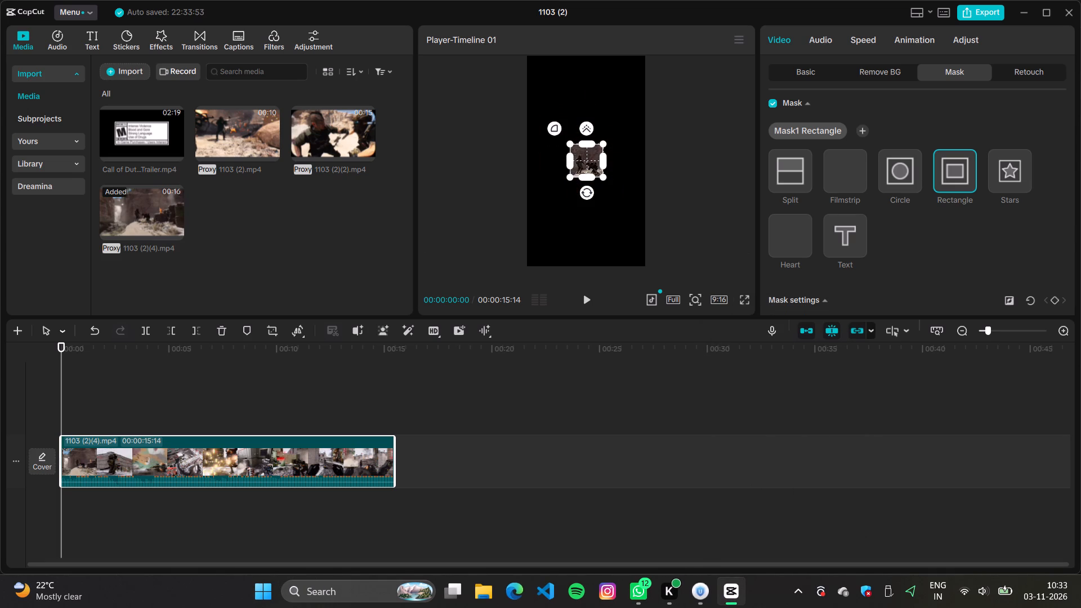
# Resize the rectangle mask to cover the full video frame, about 3817 wide by 2177 high.
pyautogui.moveTo(568, 155); pyautogui.dragTo(499, 155)
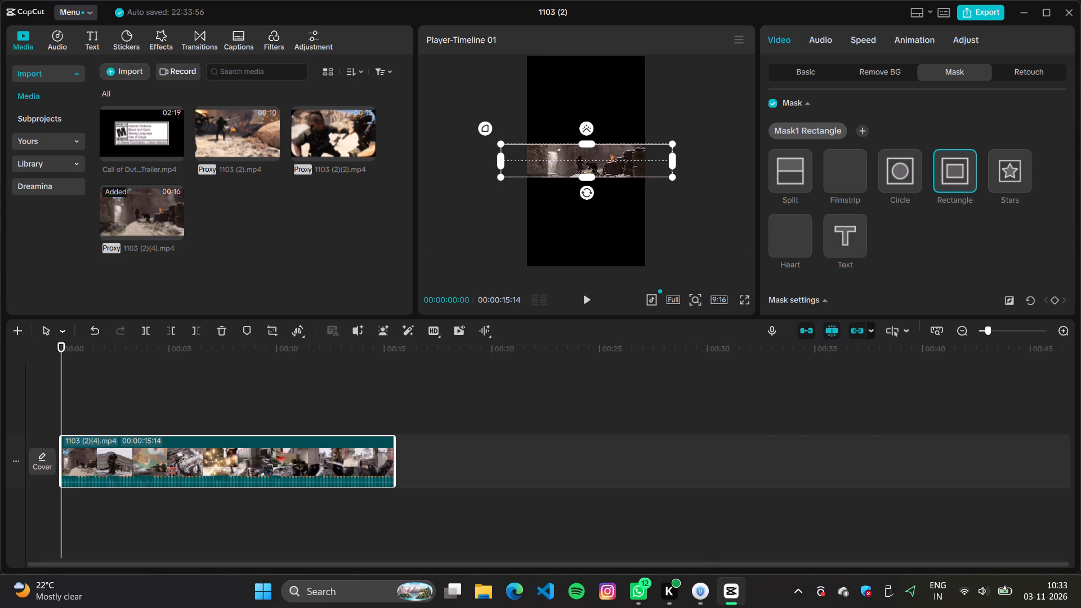
pyautogui.moveTo(499, 156); pyautogui.dragTo(526, 157)
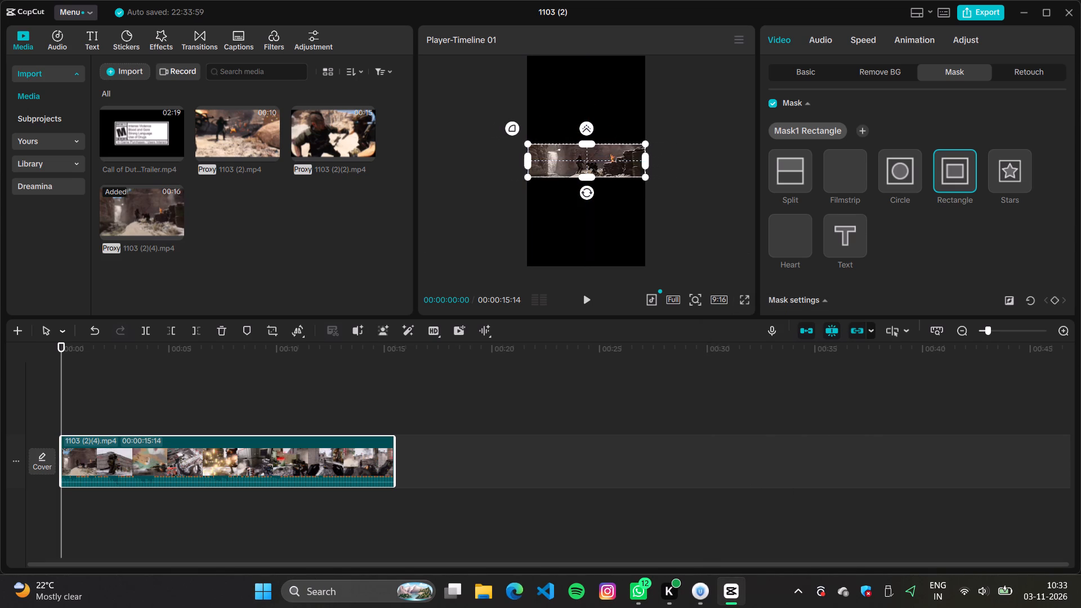
pyautogui.moveTo(586, 141); pyautogui.dragTo(585, 124)
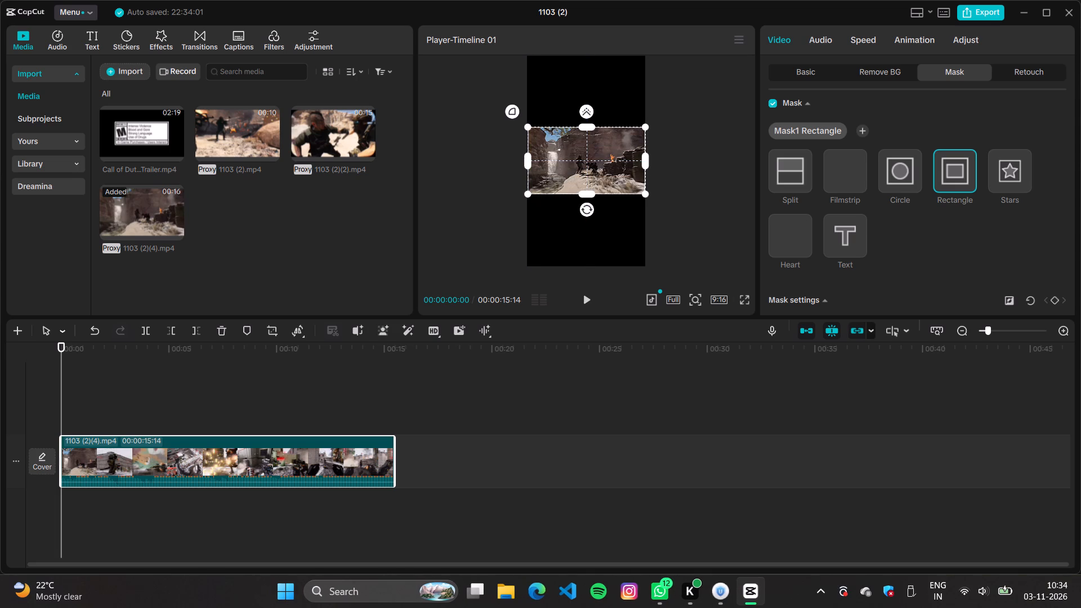
# Set the mask's Feather to 9 and Round corners to 35, and play back part of the clip.
pyautogui.scroll(-4, 919, 223)
pyautogui.scroll(-1, 845, 239)
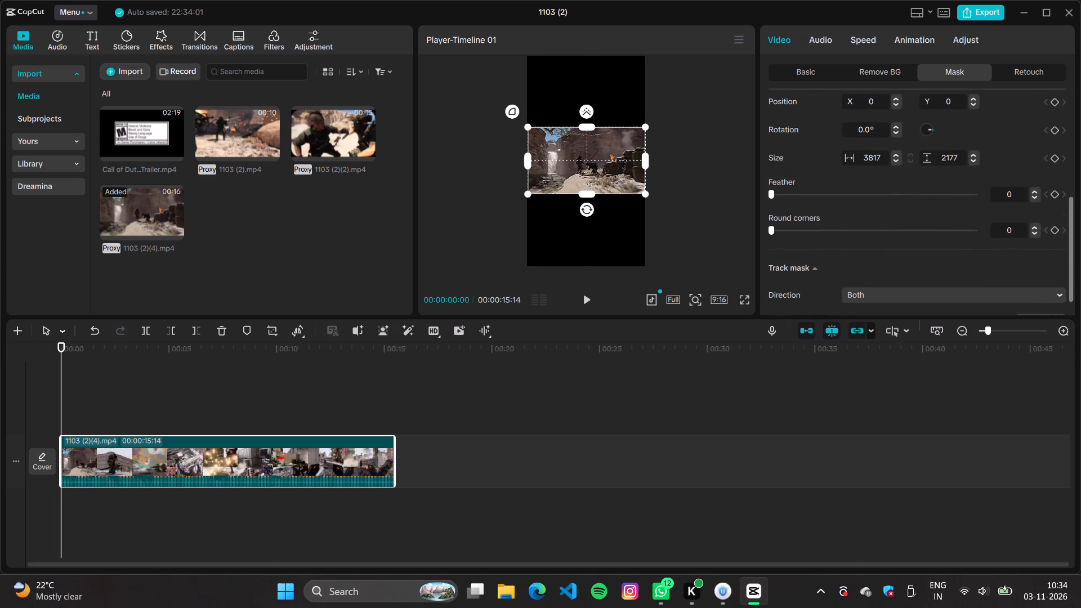
pyautogui.click(787, 195)
pyautogui.click(798, 195)
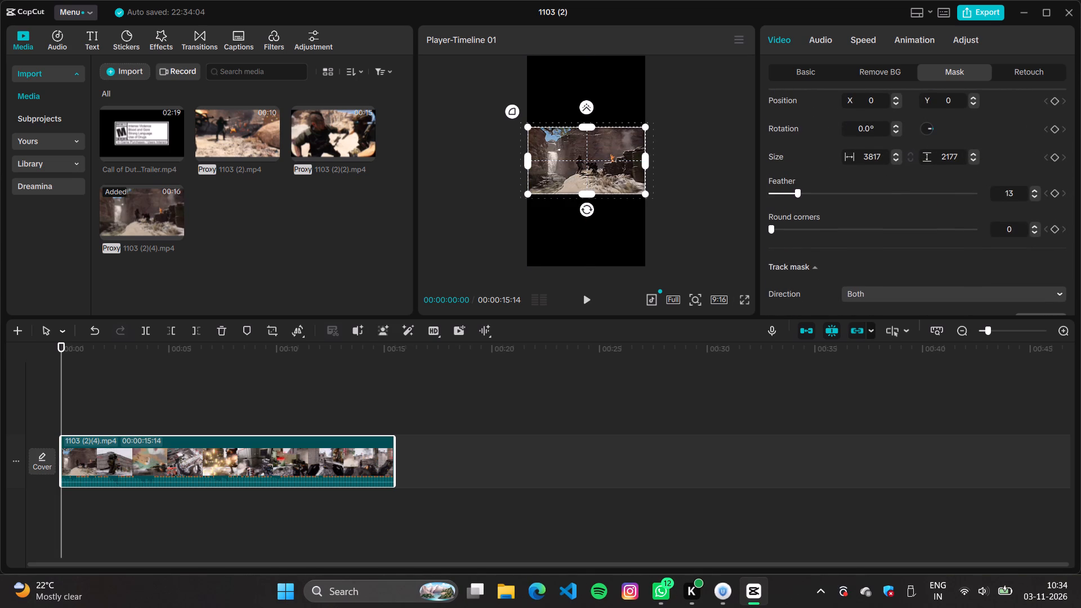
pyautogui.click(794, 195)
pyautogui.click(790, 195)
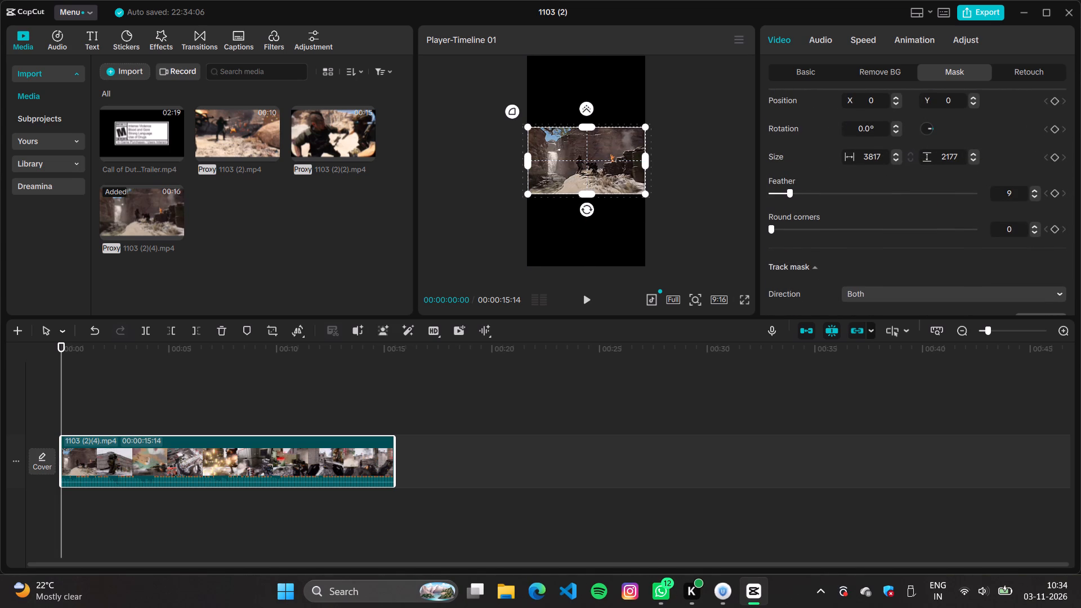
pyautogui.click(837, 231)
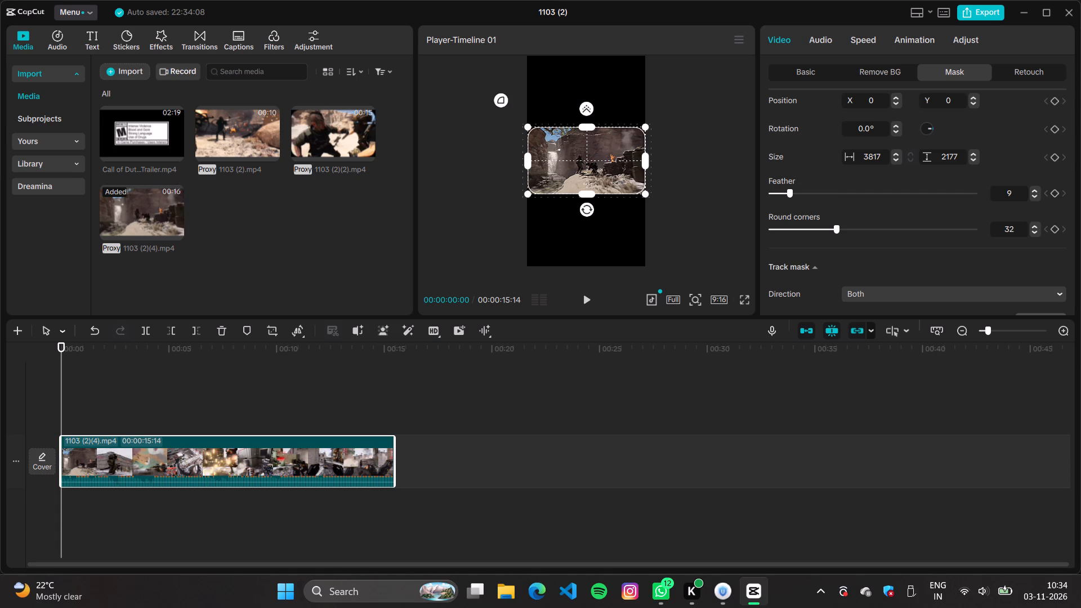
pyautogui.click(845, 231)
pyautogui.click(845, 231)
pyautogui.scroll(-6, 890, 246)
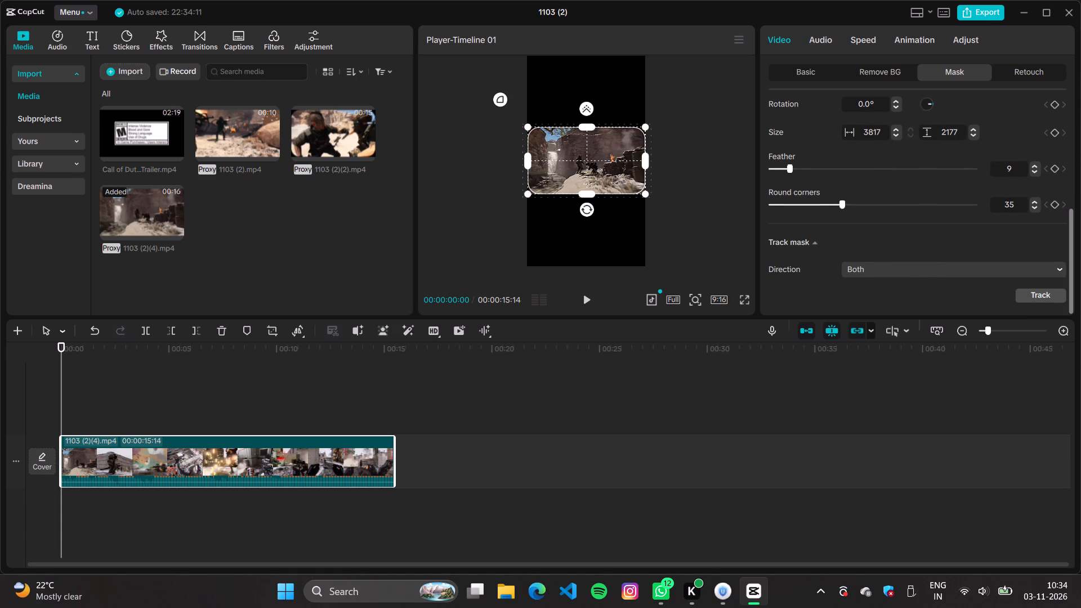
pyautogui.click(285, 423)
pyautogui.press('space')
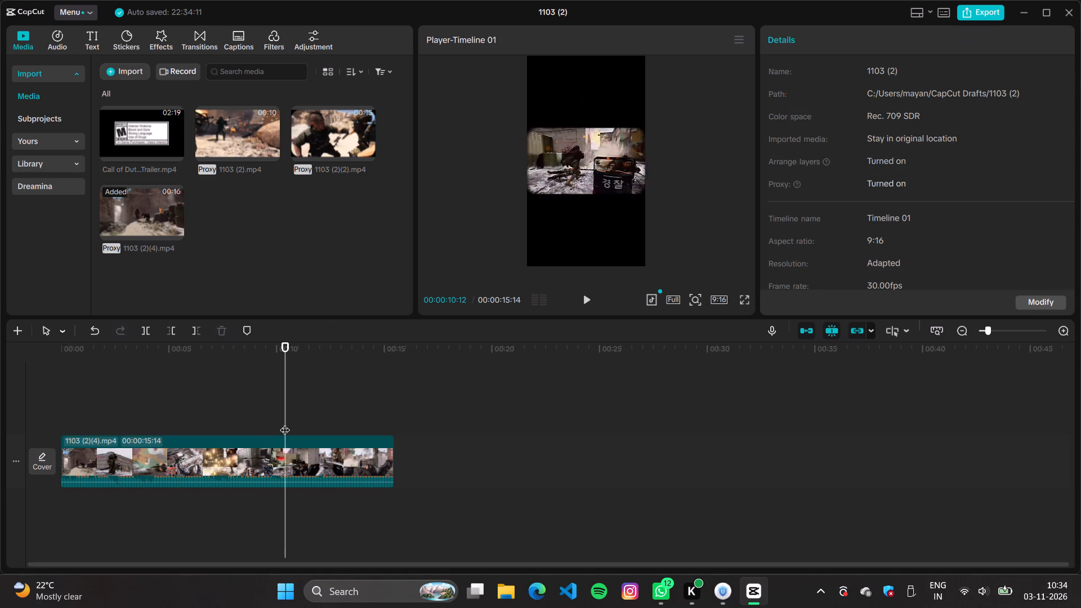
pyautogui.press('space')
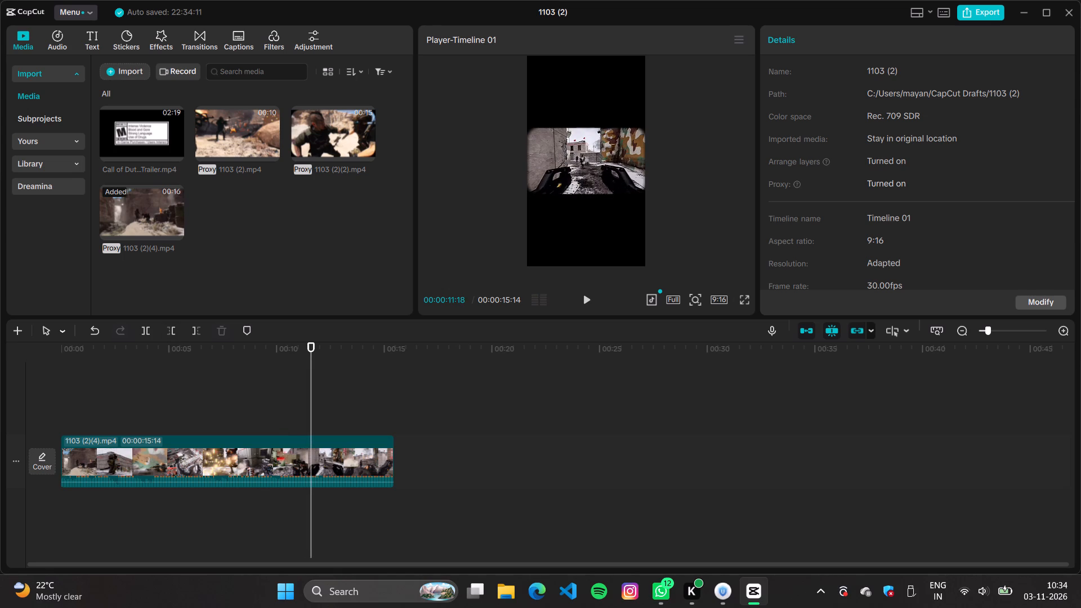
# Paste the copied caption "Season 1 is already looking promising :" at the timeline start and extend it to the video's end.
pyautogui.click(252, 458)
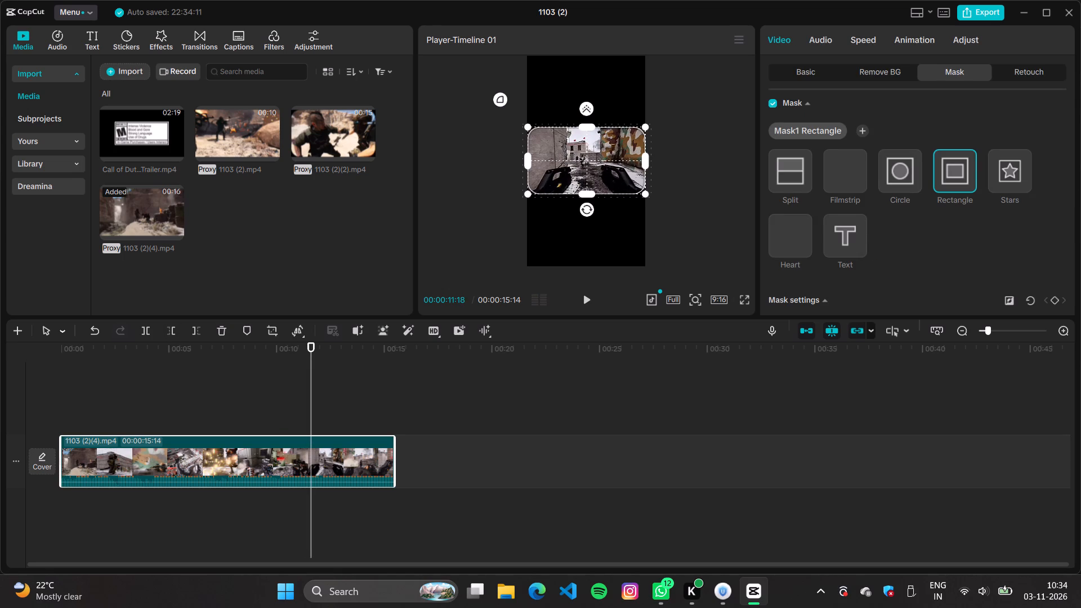
pyautogui.click(59, 404)
pyautogui.click(59, 404)
pyautogui.click(64, 407)
pyautogui.moveTo(64, 407); pyautogui.dragTo(62, 407)
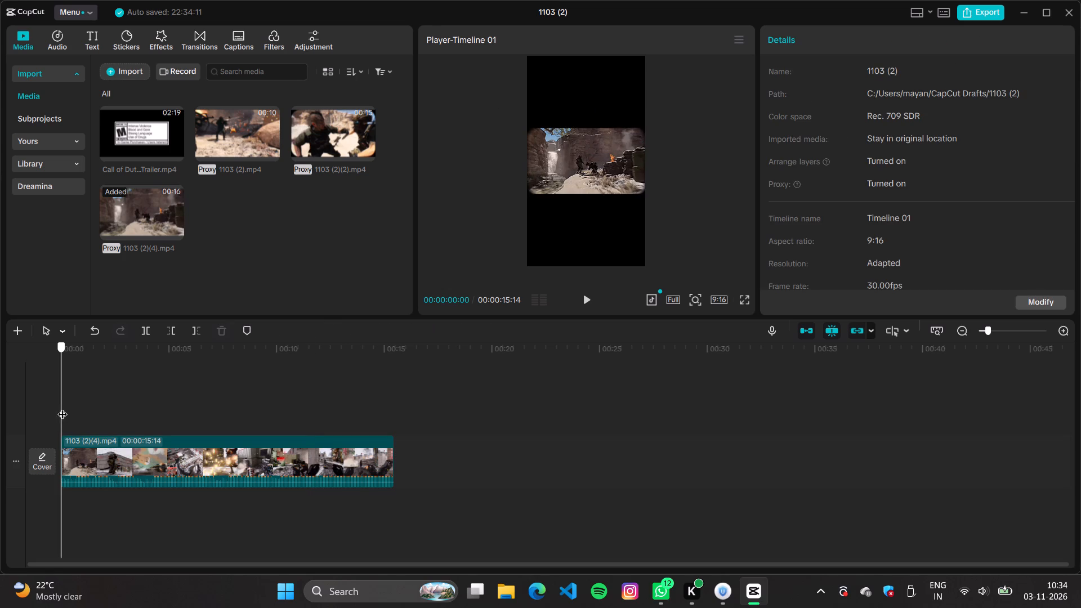
pyautogui.moveTo(62, 407); pyautogui.dragTo(47, 407)
pyautogui.hotkey('ctrl', 'v')
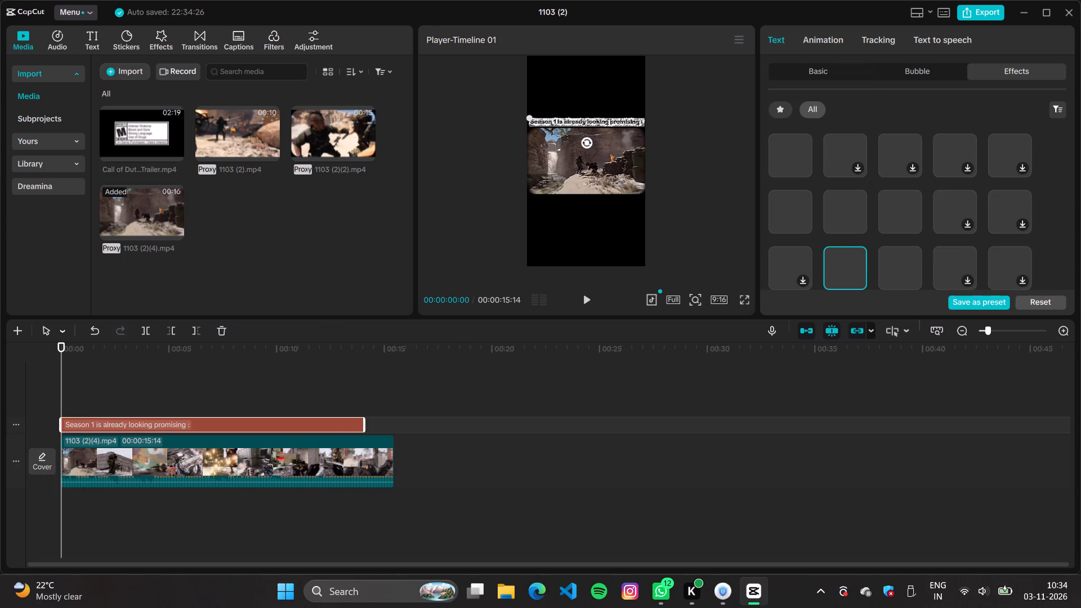
pyautogui.moveTo(363, 423); pyautogui.dragTo(389, 430)
# Play back parts of the captioned edit and check the caption and masked video in full screen.
pyautogui.click(216, 373)
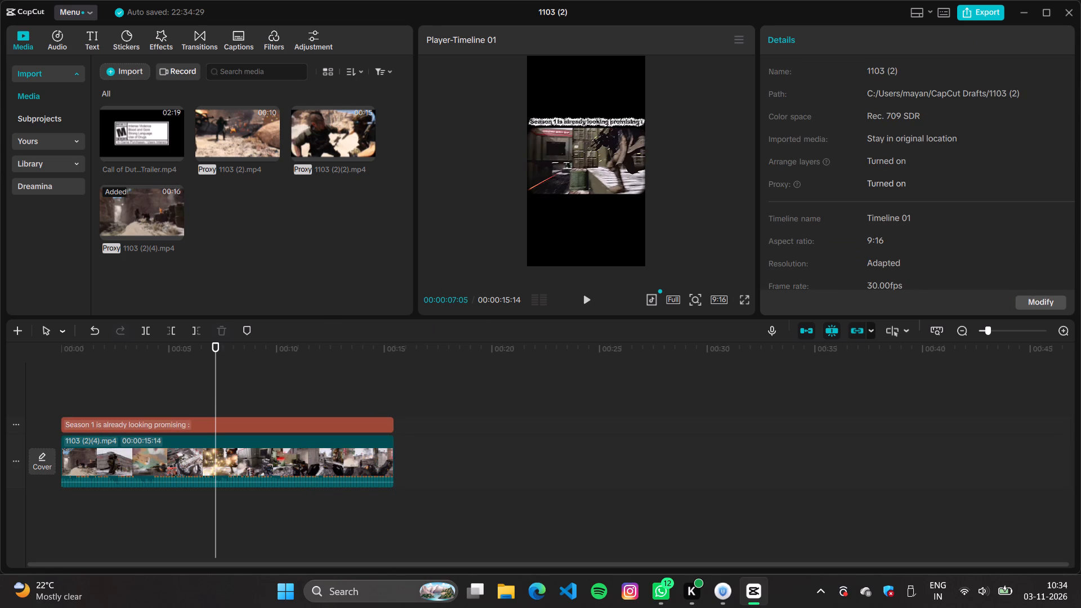
pyautogui.click(226, 421)
pyautogui.click(144, 361)
pyautogui.press('space')
pyautogui.press('space')
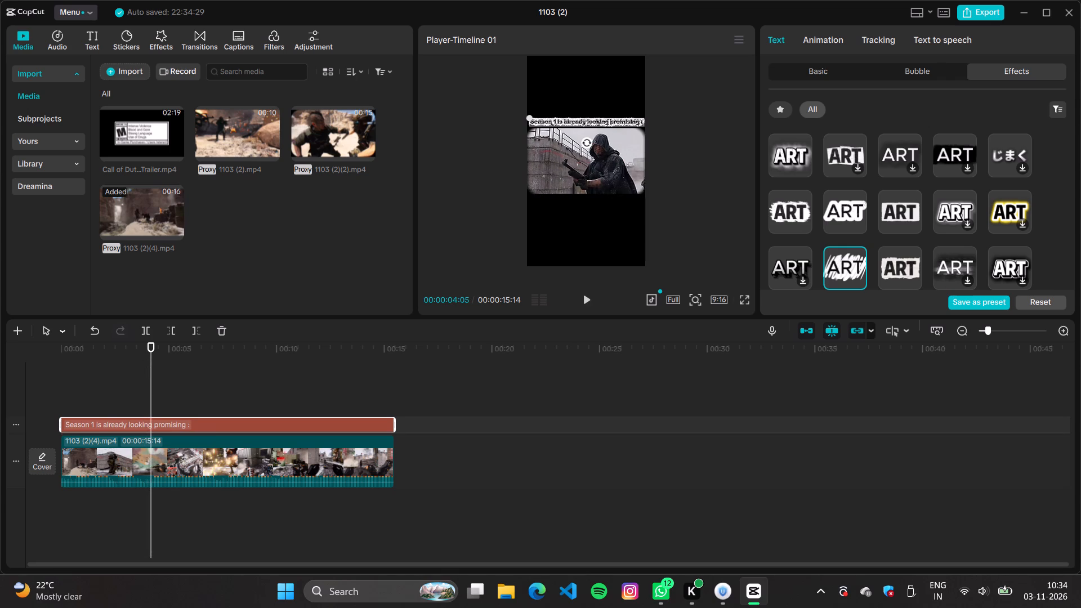
pyautogui.scroll(-3, 902, 207)
pyautogui.scroll(2, 902, 207)
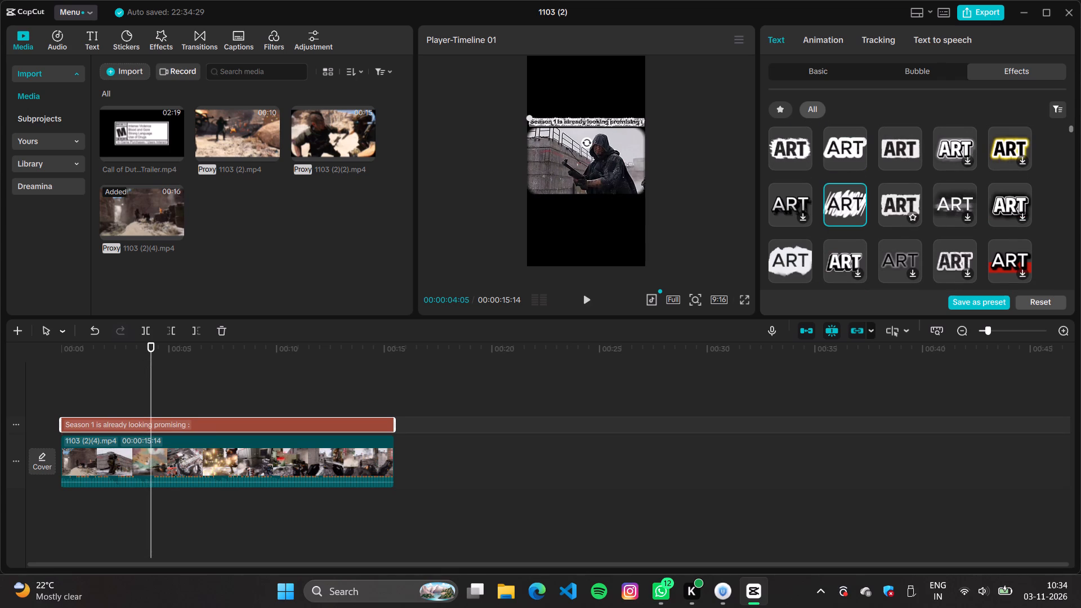
pyautogui.click(288, 388)
pyautogui.press('space')
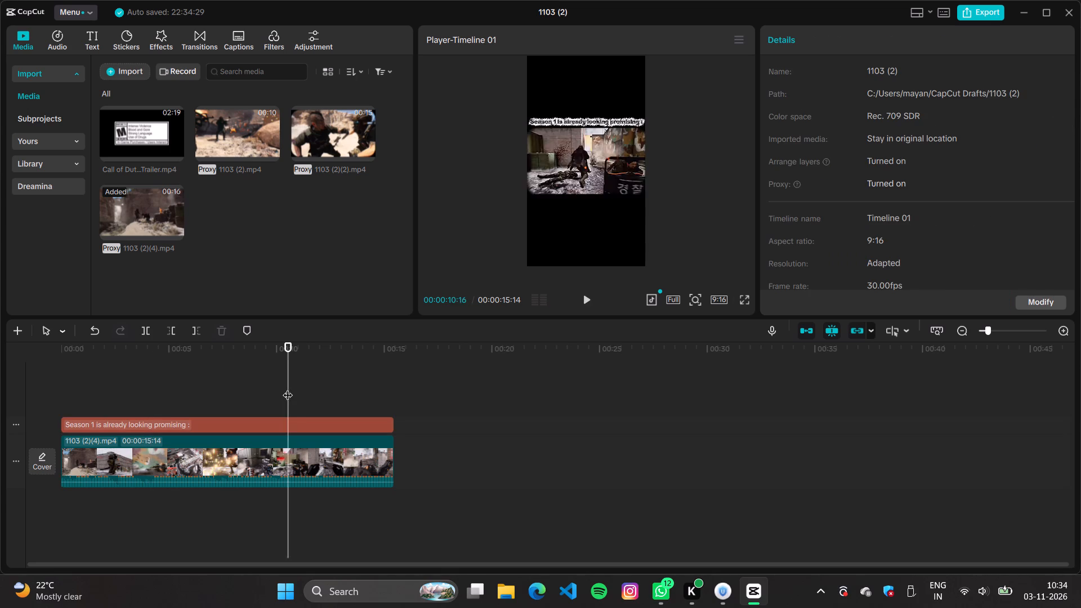
pyautogui.press('space')
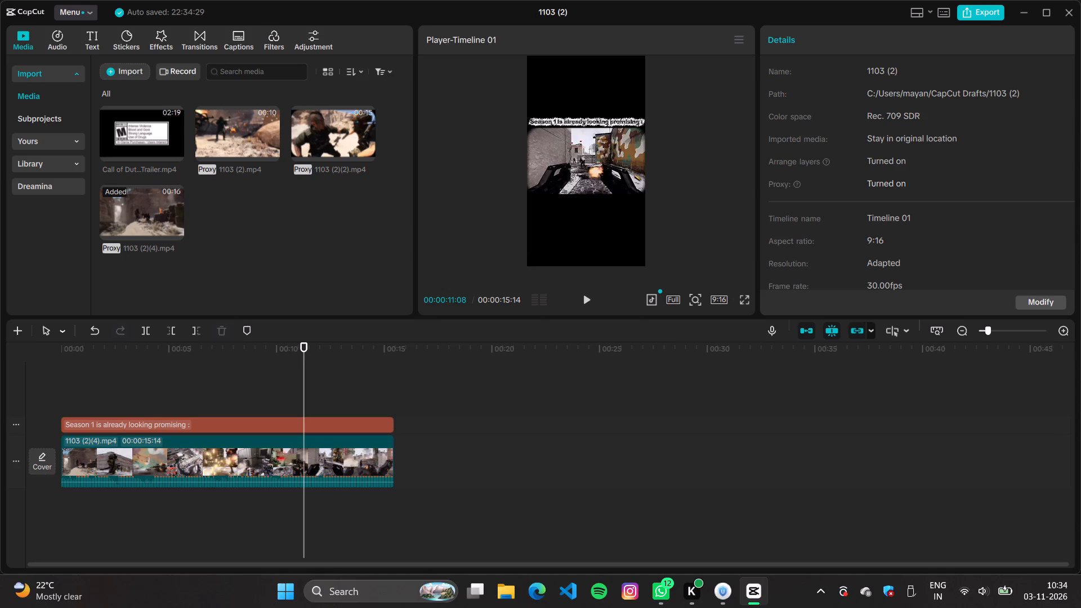
pyautogui.click(740, 299)
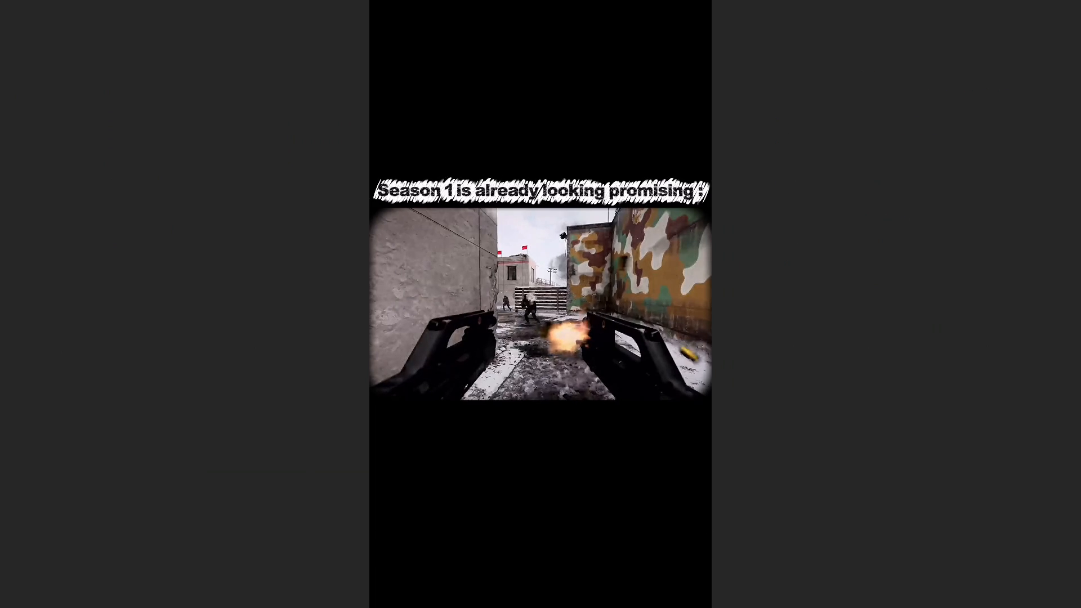
pyautogui.click(661, 422)
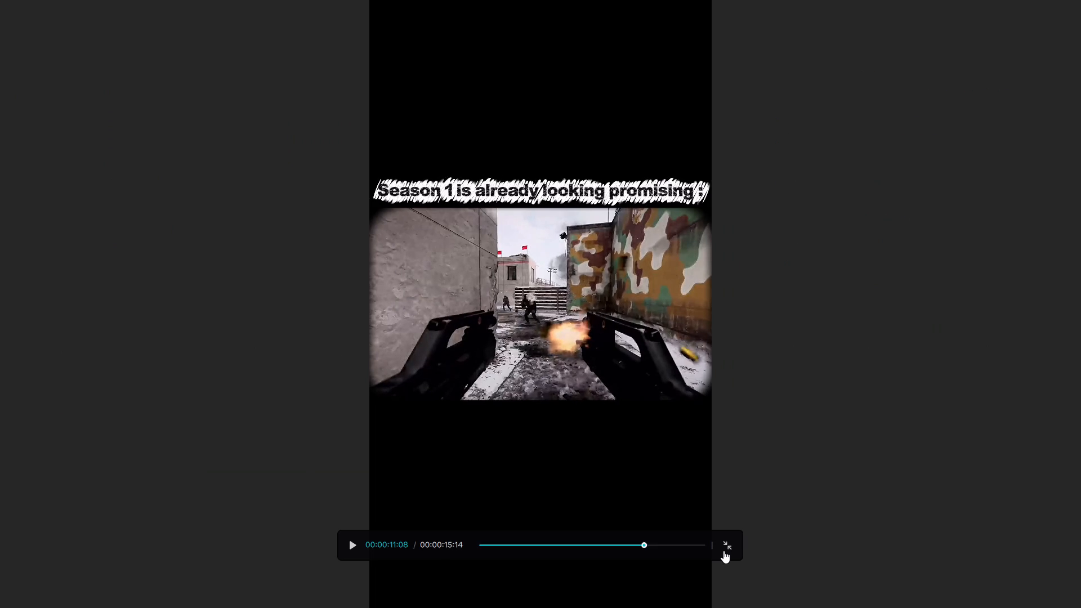
pyautogui.click(720, 545)
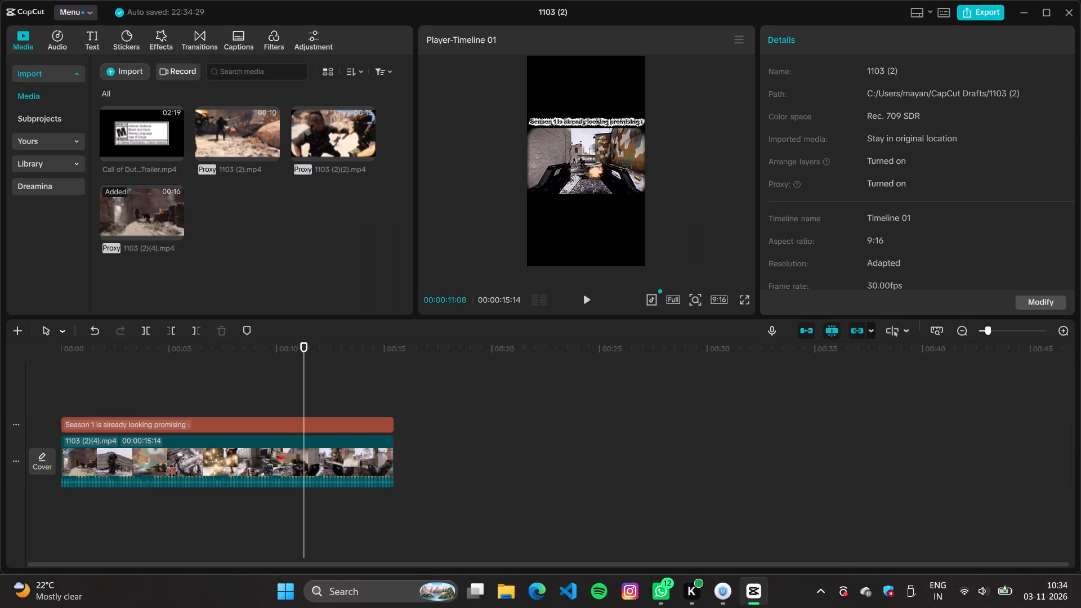
# Switch to Microsoft Edge, search the web for "asus strix 16" and open the ROG Strix G16 (2026) G615 page.
pyautogui.click(540, 600)
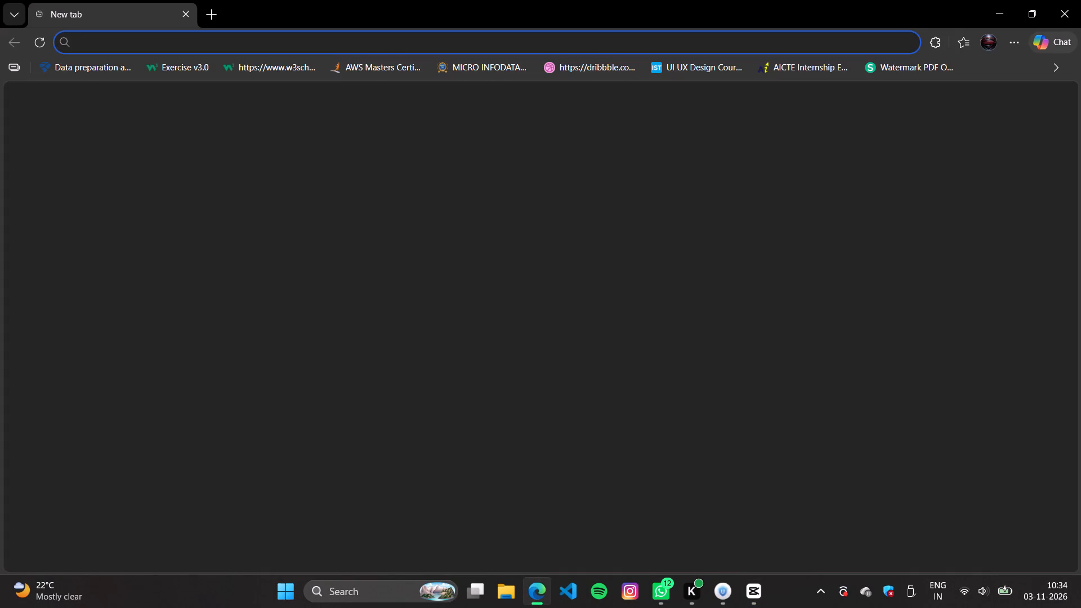
pyautogui.click(206, 41)
pyautogui.write('asus stric')
pyautogui.press('BackSpace')
pyautogui.write('x 1')
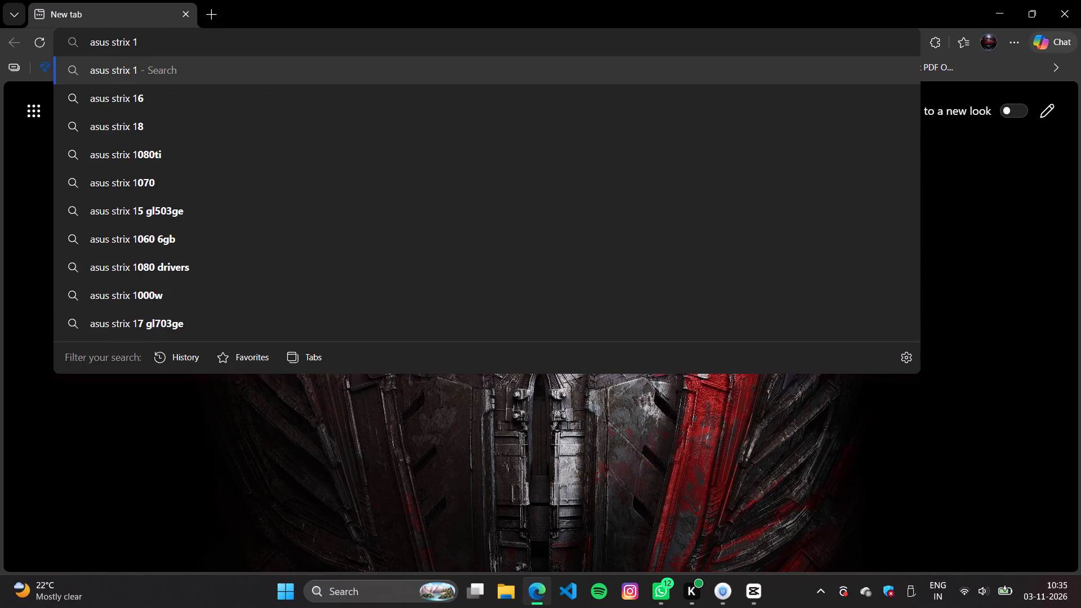
pyautogui.press('Down')
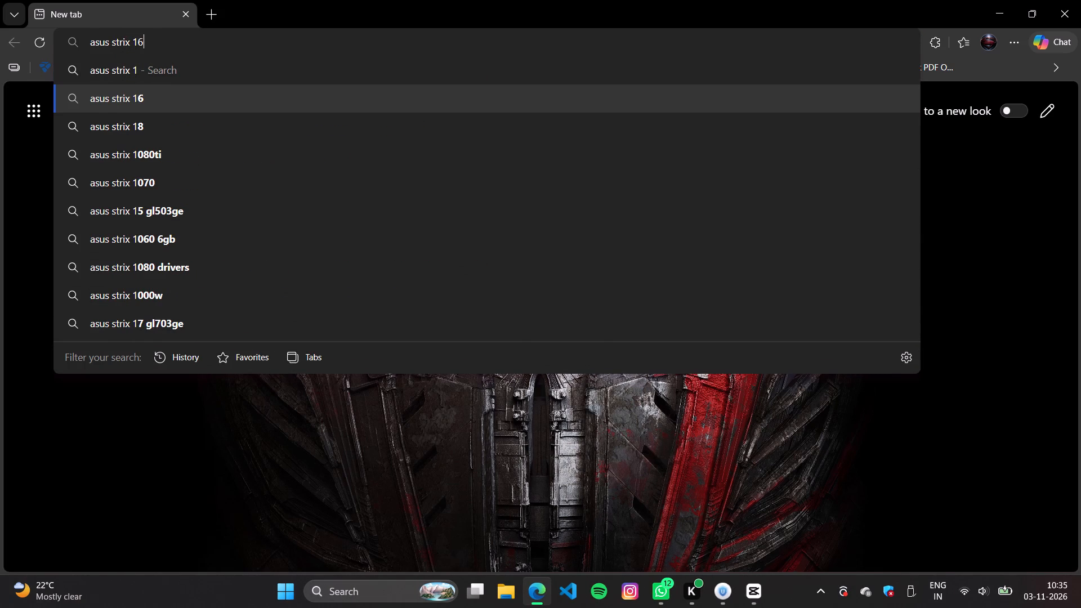
pyautogui.press('Return')
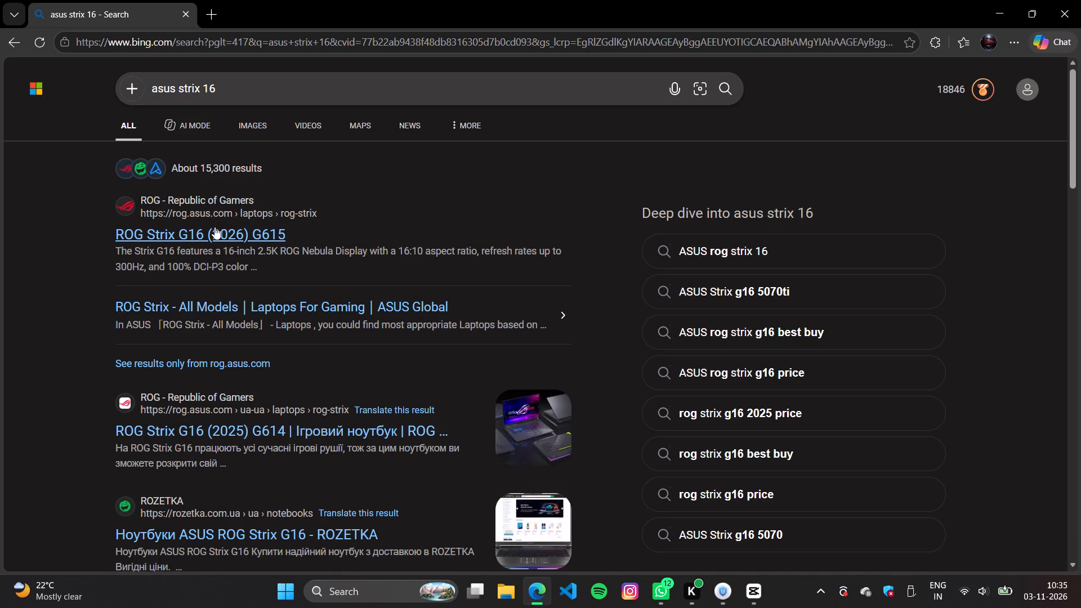
pyautogui.click(217, 235)
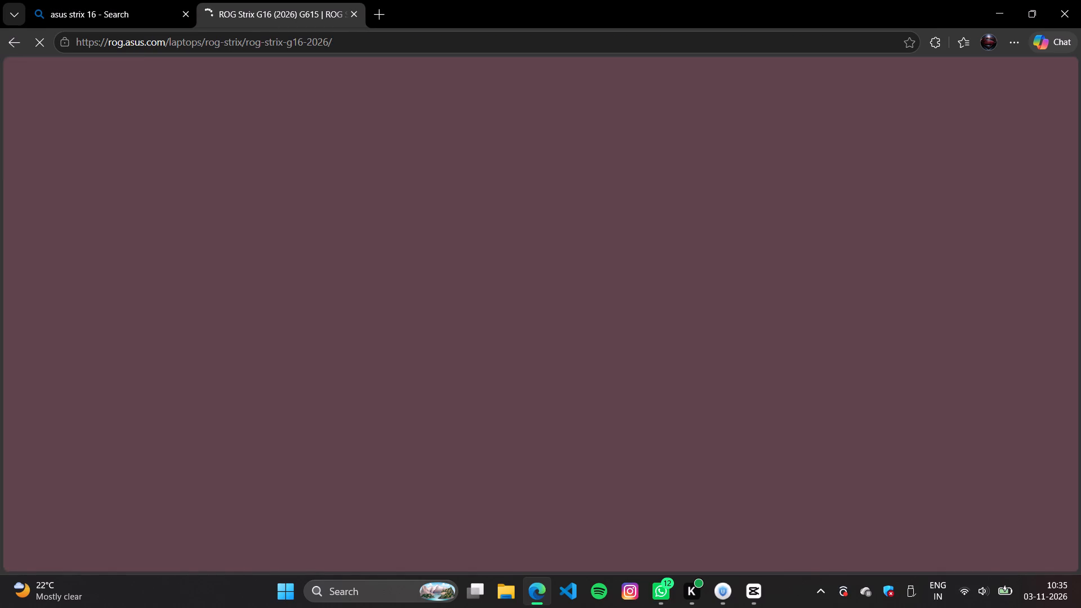
# Look through the ROG Strix G16 product page's images, feature highlights, performance and graphics sections.
pyautogui.scroll(-2, 416, 261)
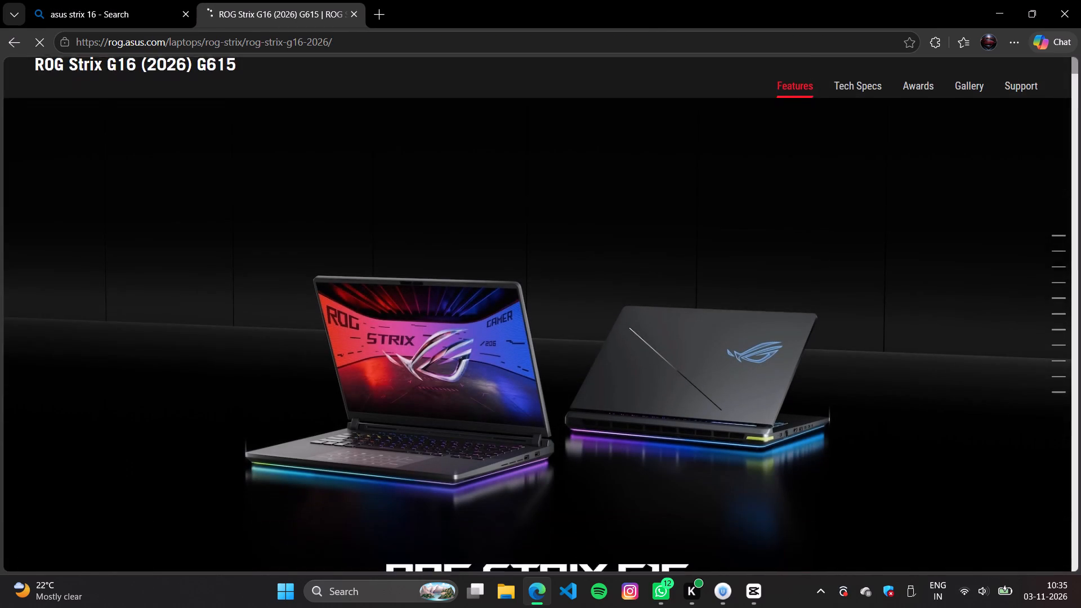
pyautogui.scroll(-3, 485, 317)
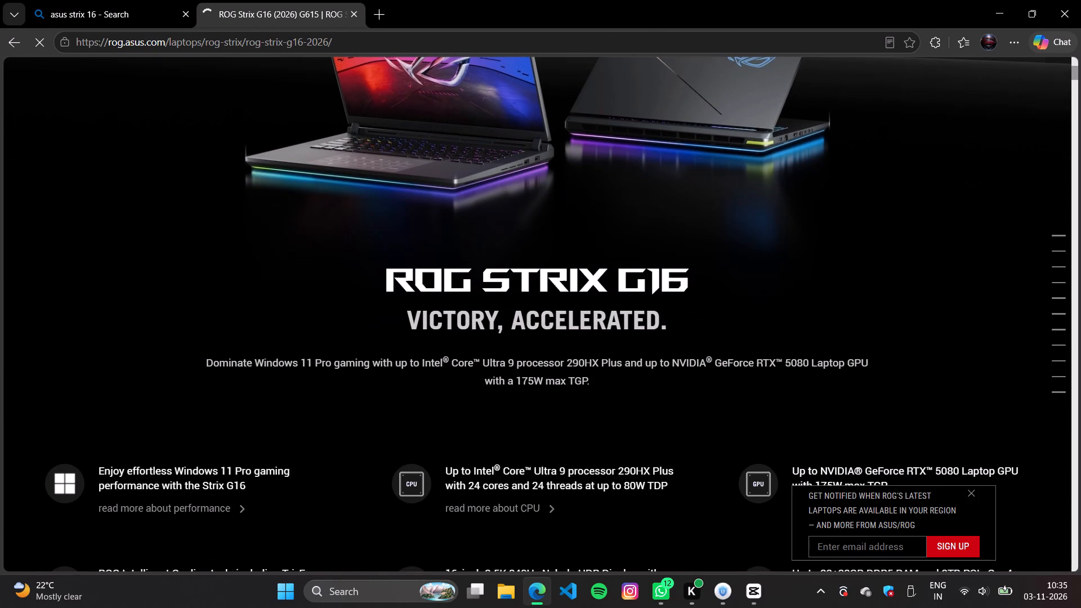
pyautogui.scroll(-7, 485, 317)
pyautogui.scroll(3, 485, 317)
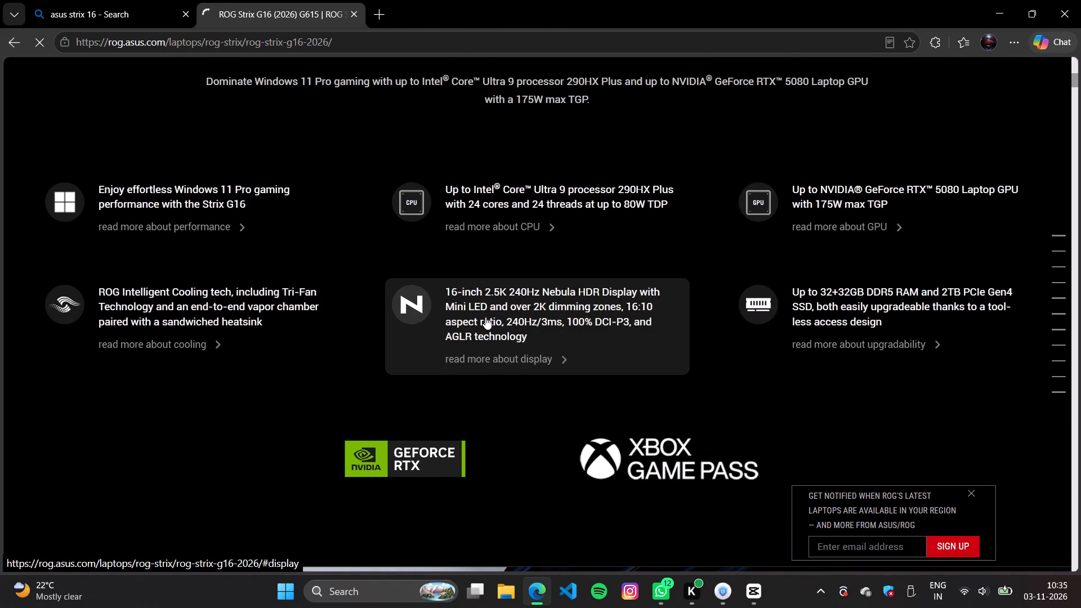
pyautogui.scroll(-3, 485, 317)
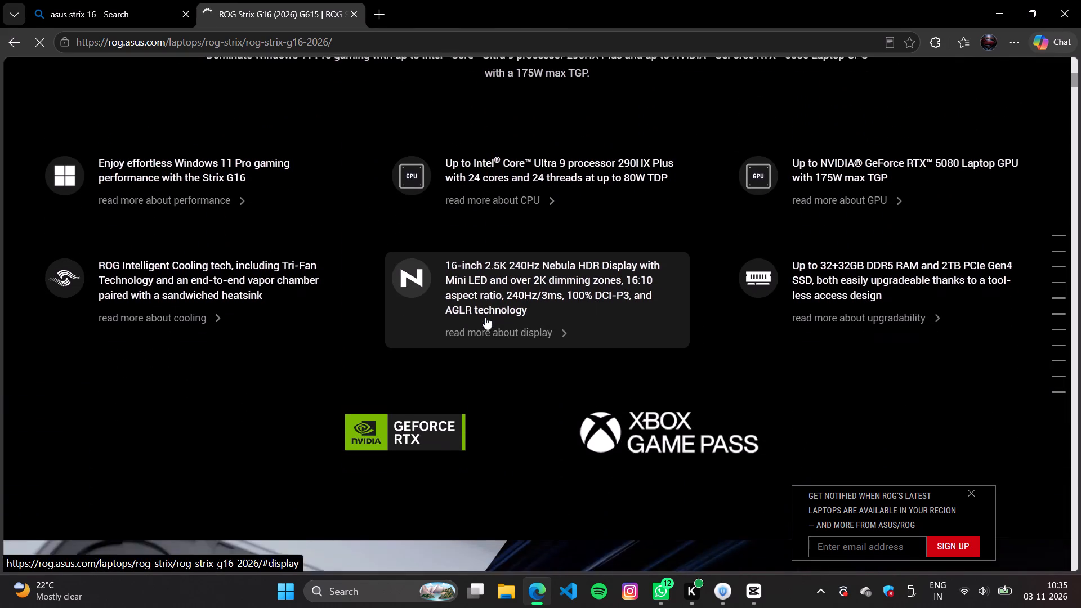
pyautogui.scroll(-12, 485, 317)
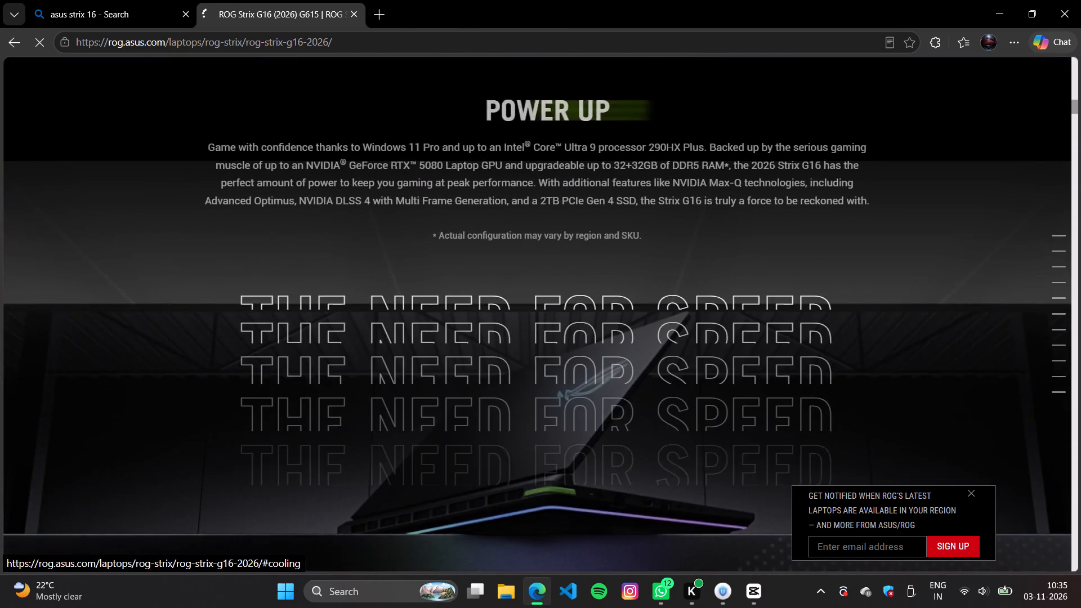
pyautogui.scroll(-2, 485, 317)
pyautogui.scroll(2, 485, 317)
pyautogui.rightClick(478, 339)
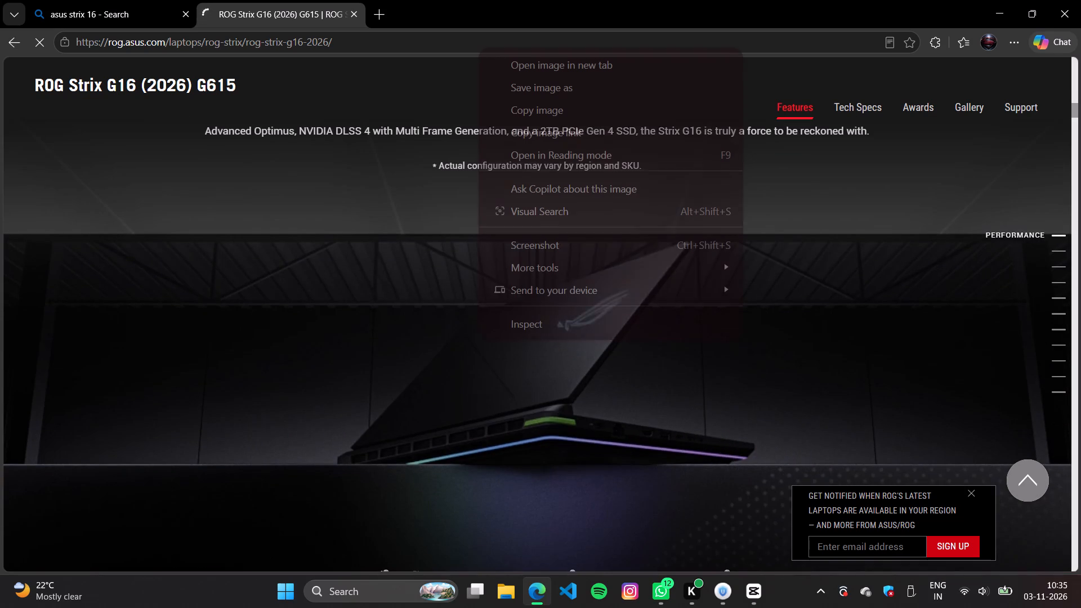
pyautogui.click(420, 402)
pyautogui.scroll(-2, 488, 366)
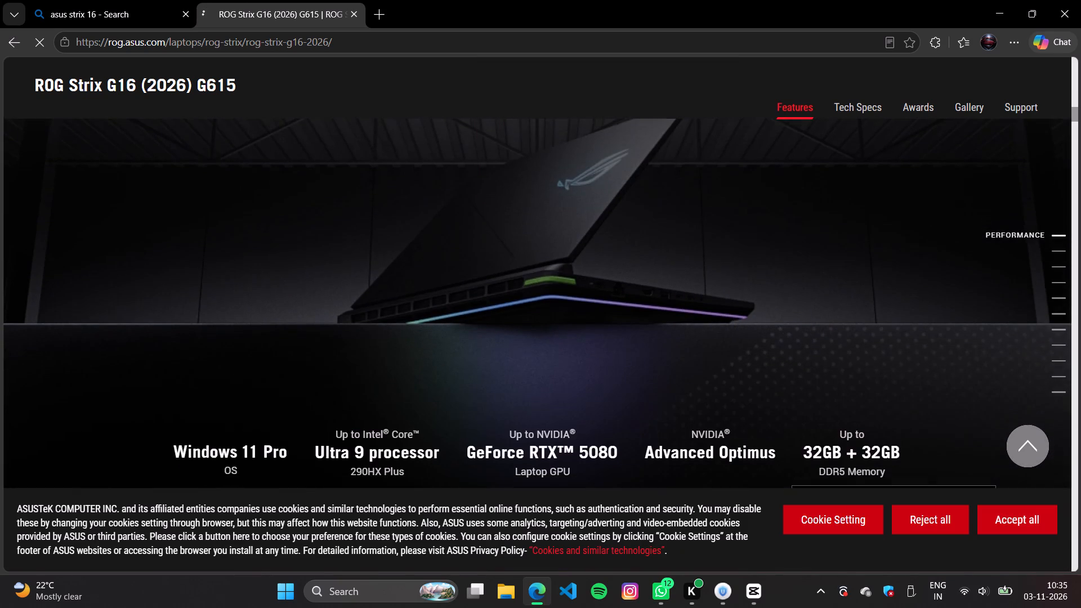
pyautogui.scroll(-5, 488, 366)
pyautogui.scroll(2, 488, 366)
pyautogui.scroll(-6, 488, 366)
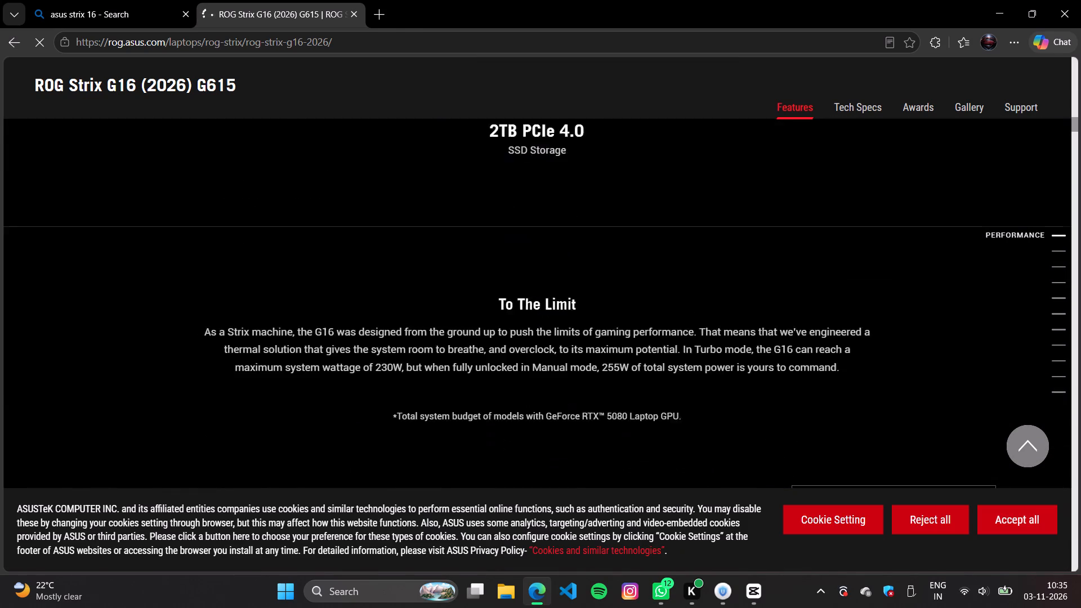
pyautogui.scroll(-14, 488, 366)
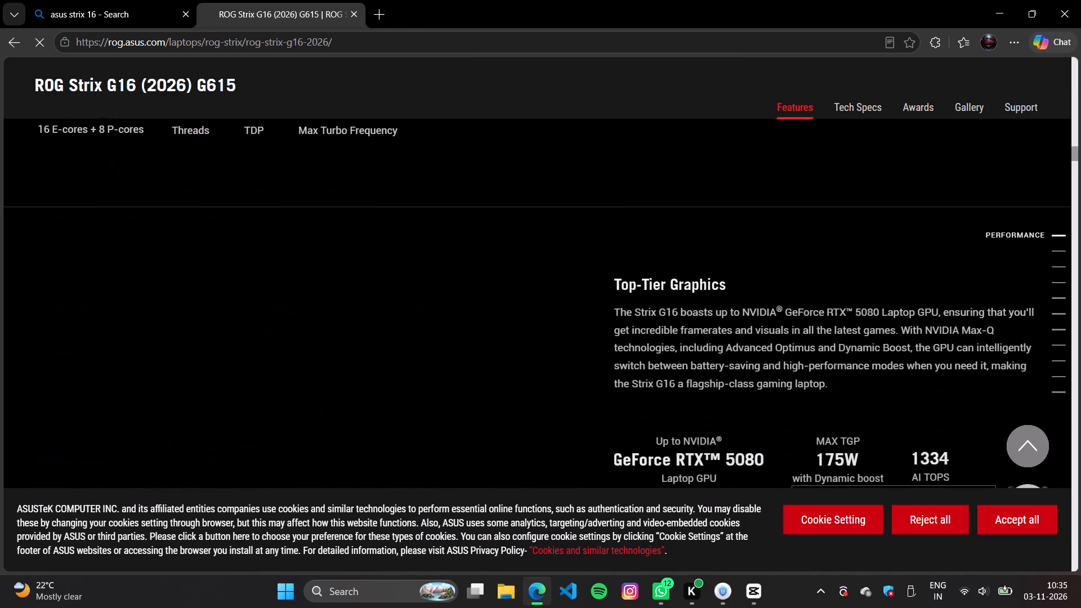
pyautogui.scroll(-11, 488, 366)
pyautogui.scroll(10, 488, 366)
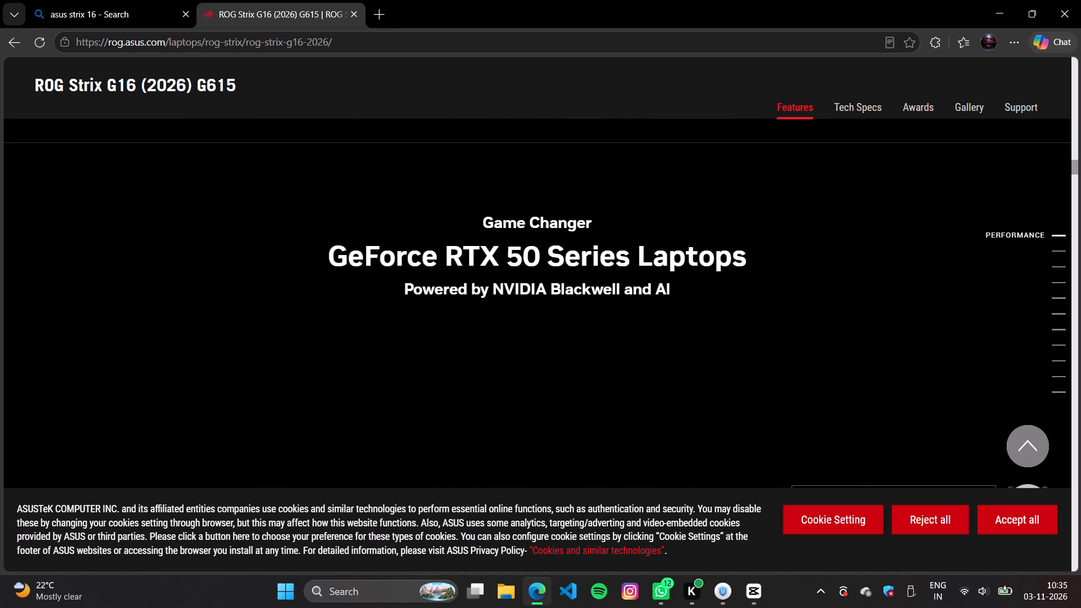
pyautogui.scroll(20, 488, 366)
pyautogui.scroll(20, 488, 366)
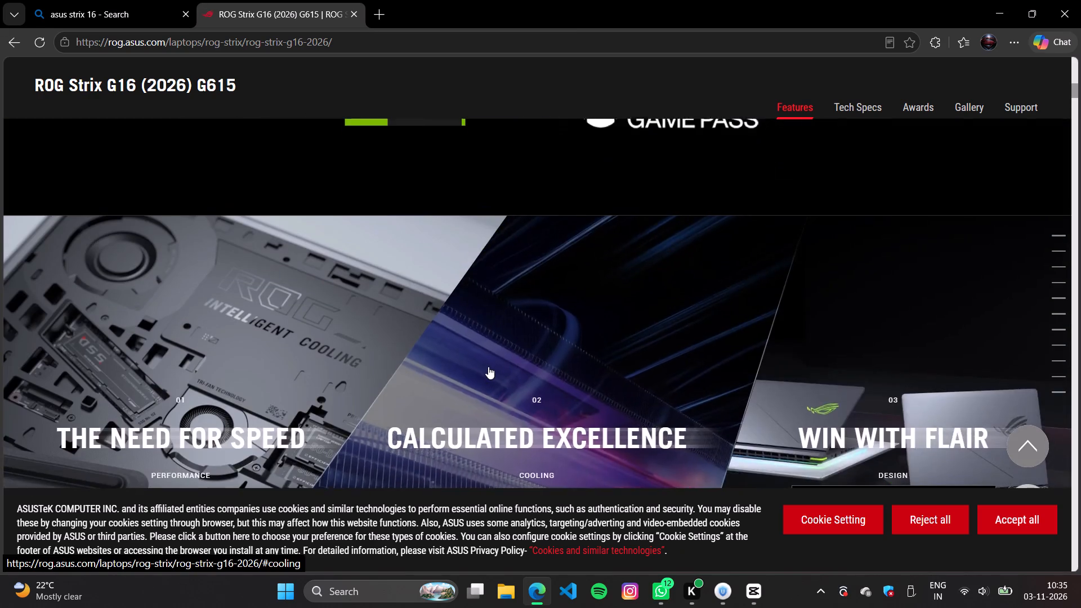
pyautogui.scroll(10, 488, 366)
pyautogui.scroll(-1, 488, 366)
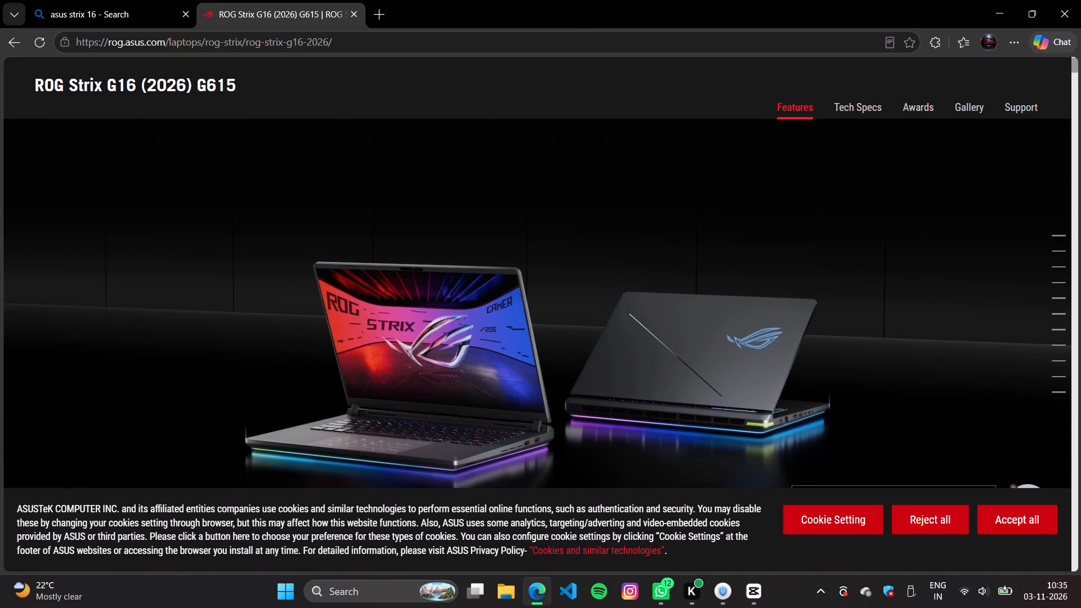
pyautogui.scroll(-1, 568, 379)
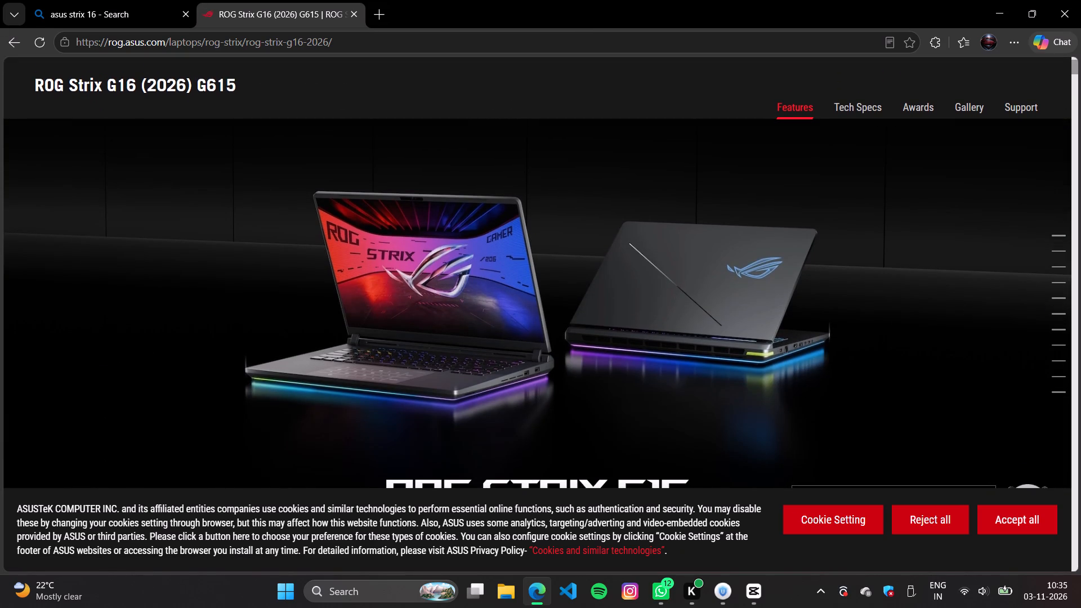
# Open YouTube from a "yt" search in a new tab and search its videos for "roh strix g16".
pyautogui.click(383, 18)
pyautogui.click(369, 45)
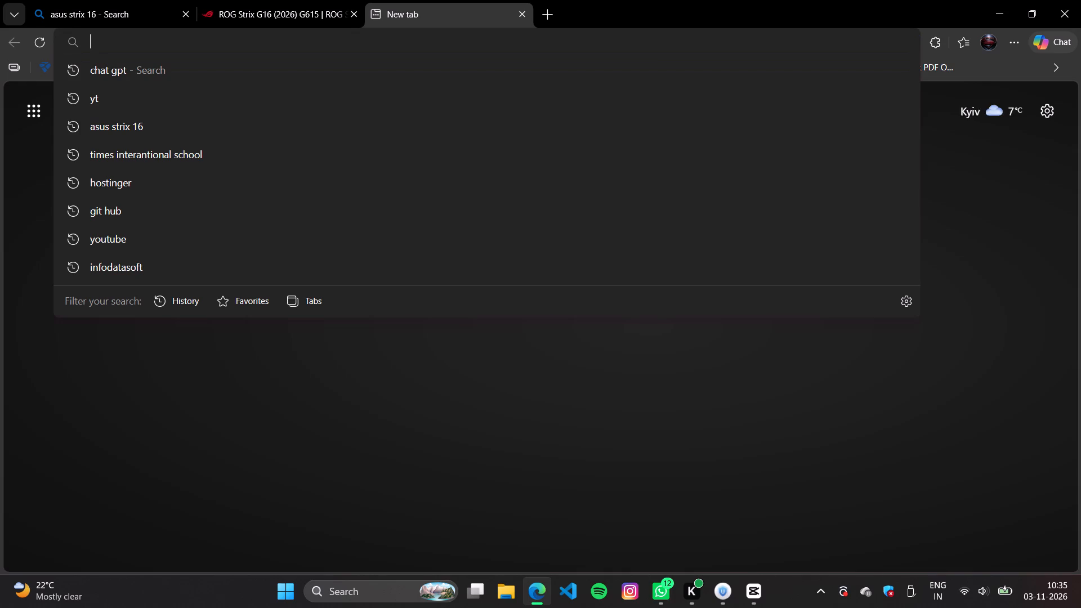
pyautogui.press('y')
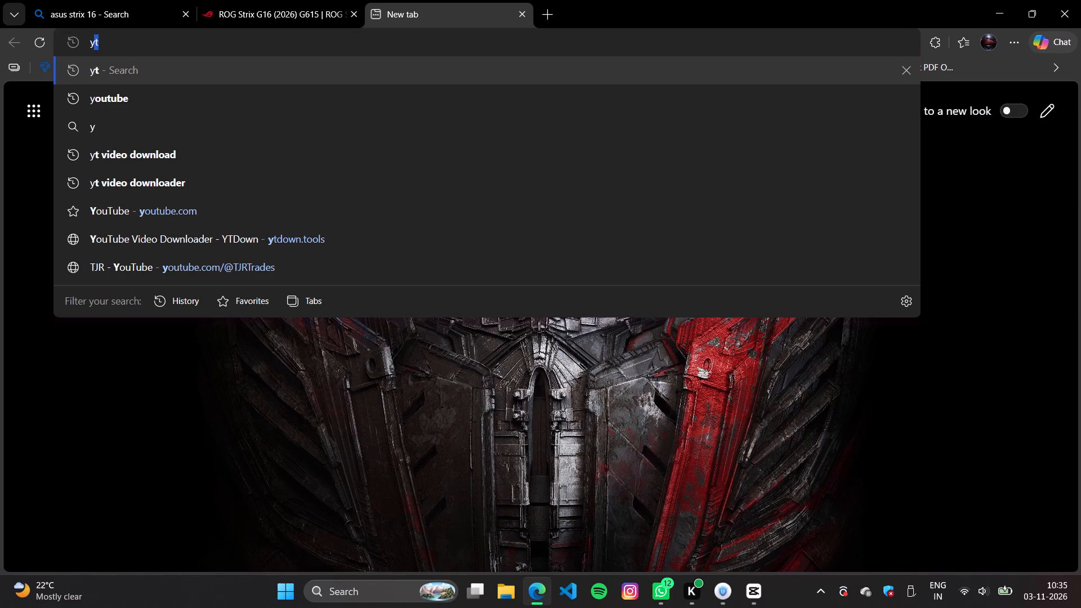
pyautogui.press('Return')
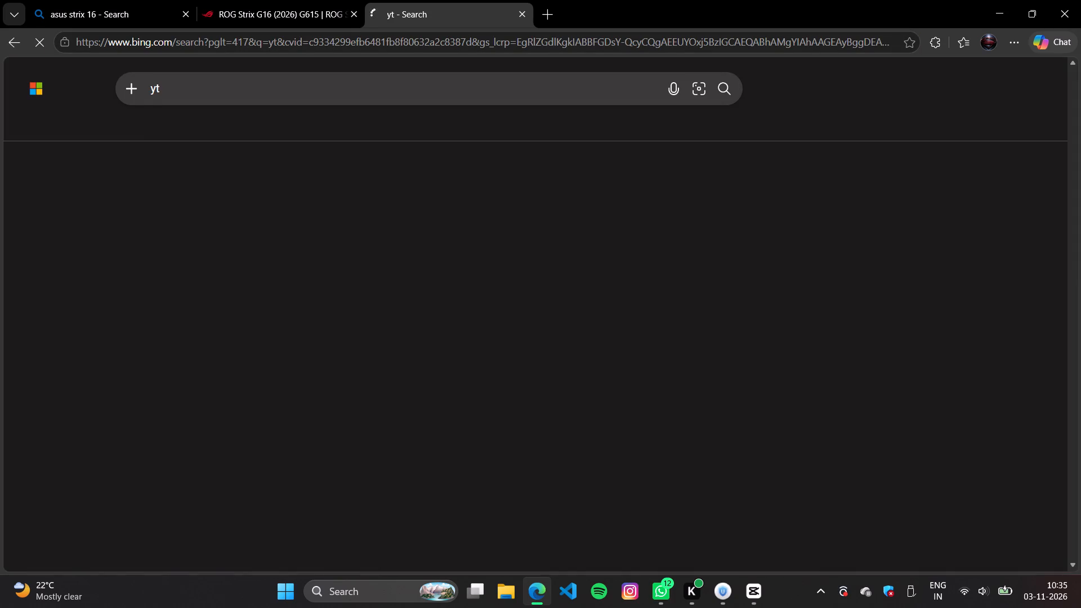
pyautogui.click(155, 233)
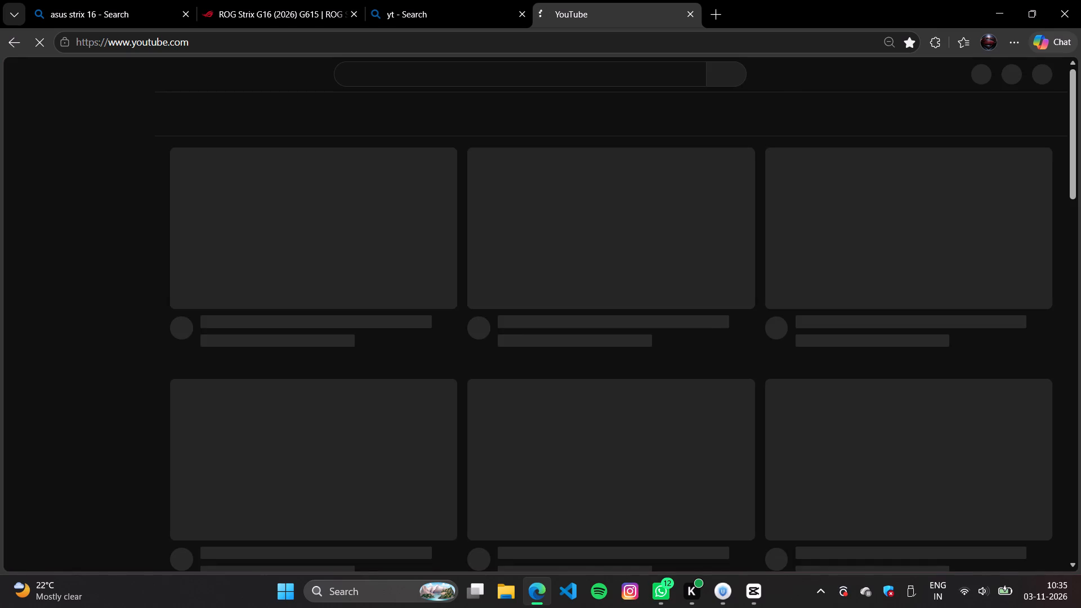
pyautogui.click(424, 72)
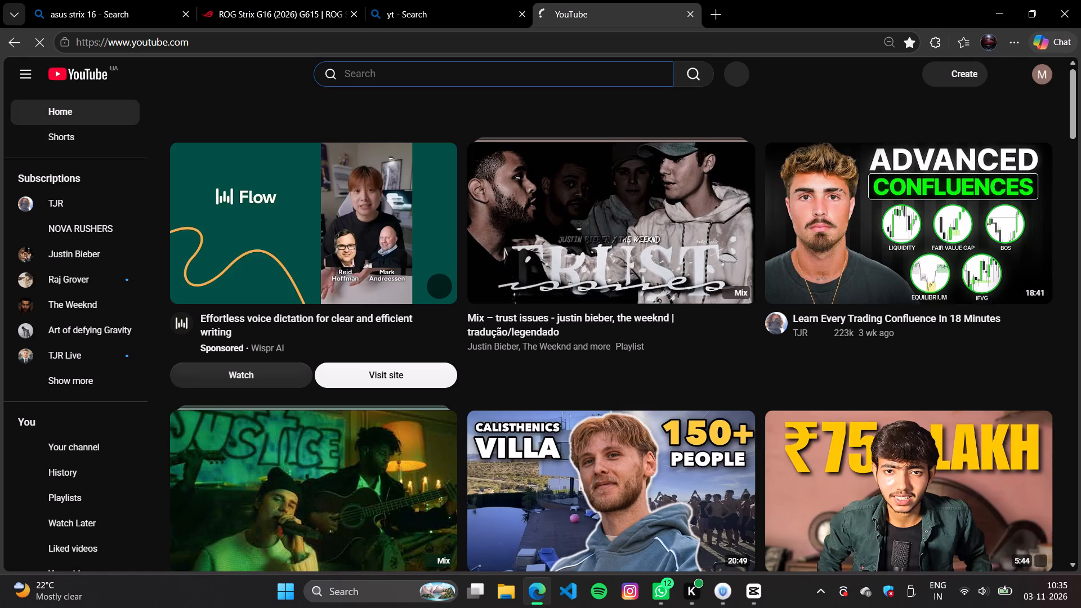
pyautogui.write('roh st')
pyautogui.write('rix')
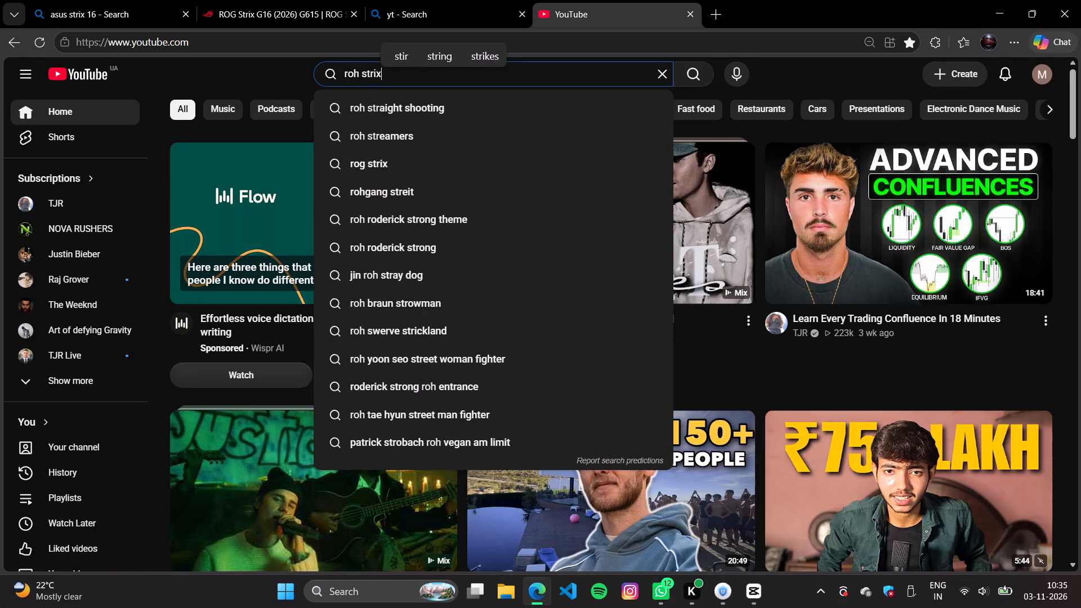
pyautogui.press('space')
pyautogui.press('g')
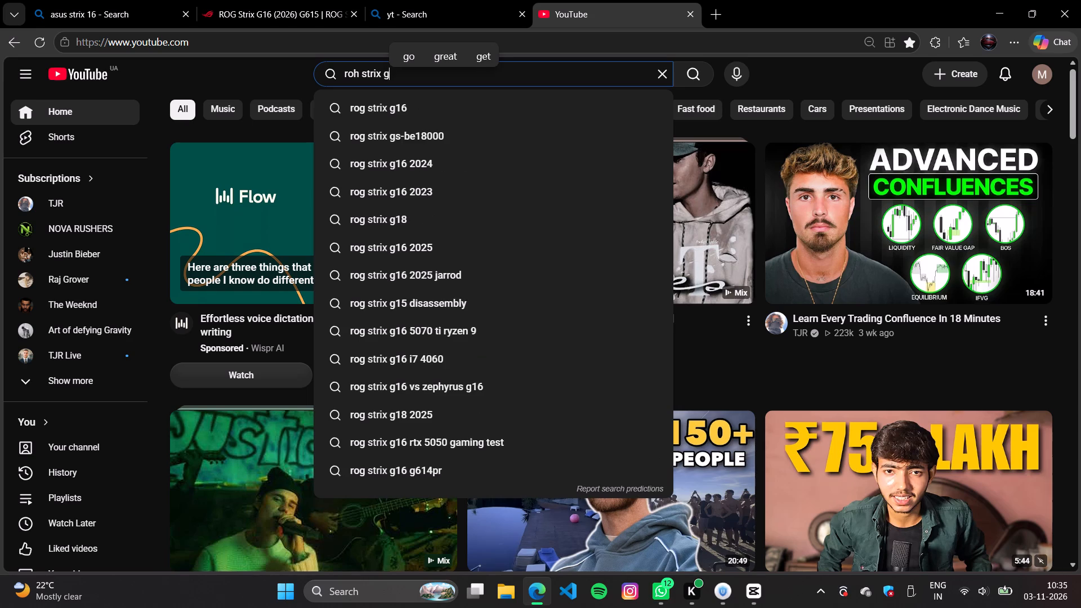
pyautogui.write('16')
pyautogui.press('Return')
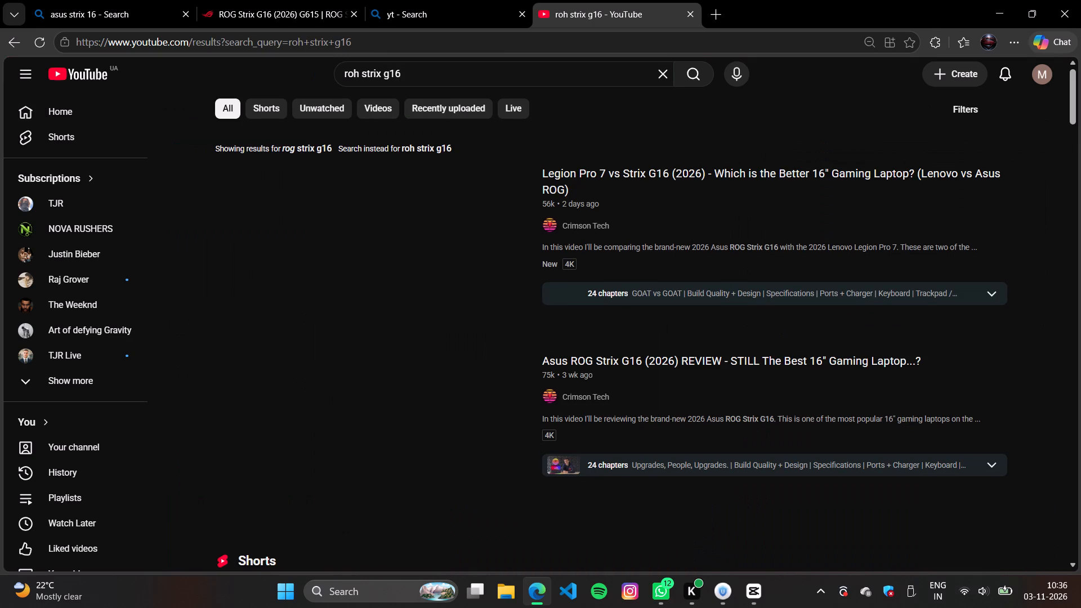
# Watch the Short "Unboxing the ROG Strix G16" from the search results and pause it.
pyautogui.scroll(-4, 436, 372)
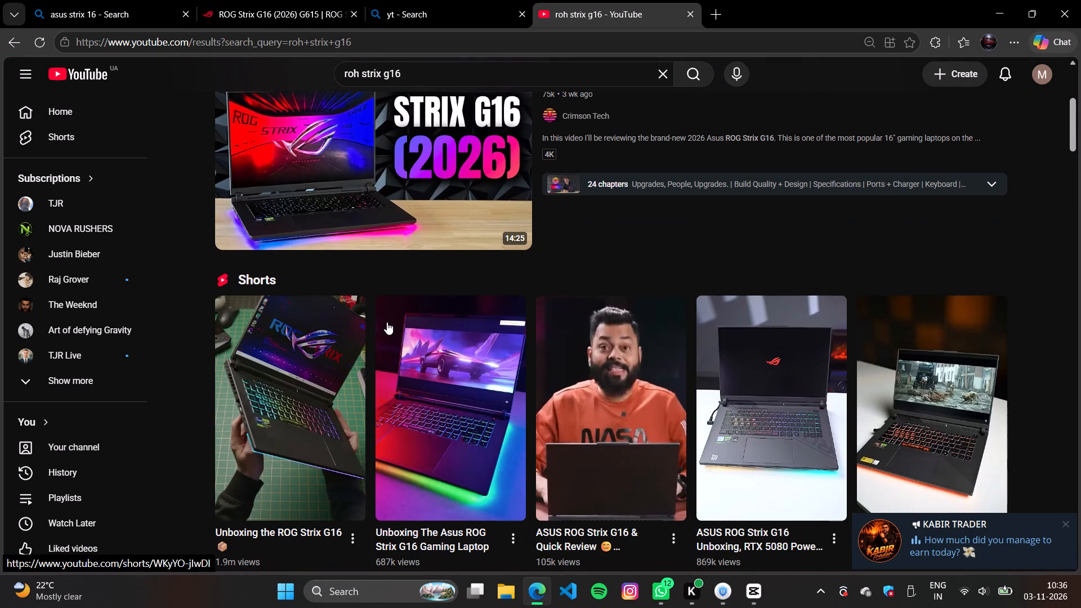
pyautogui.click(274, 461)
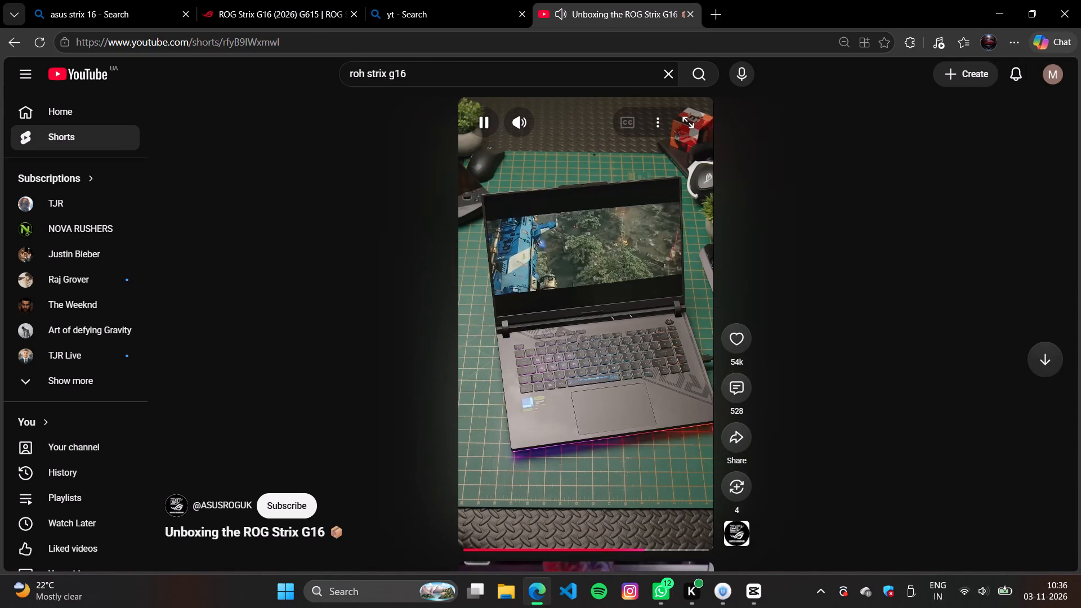
pyautogui.click(547, 385)
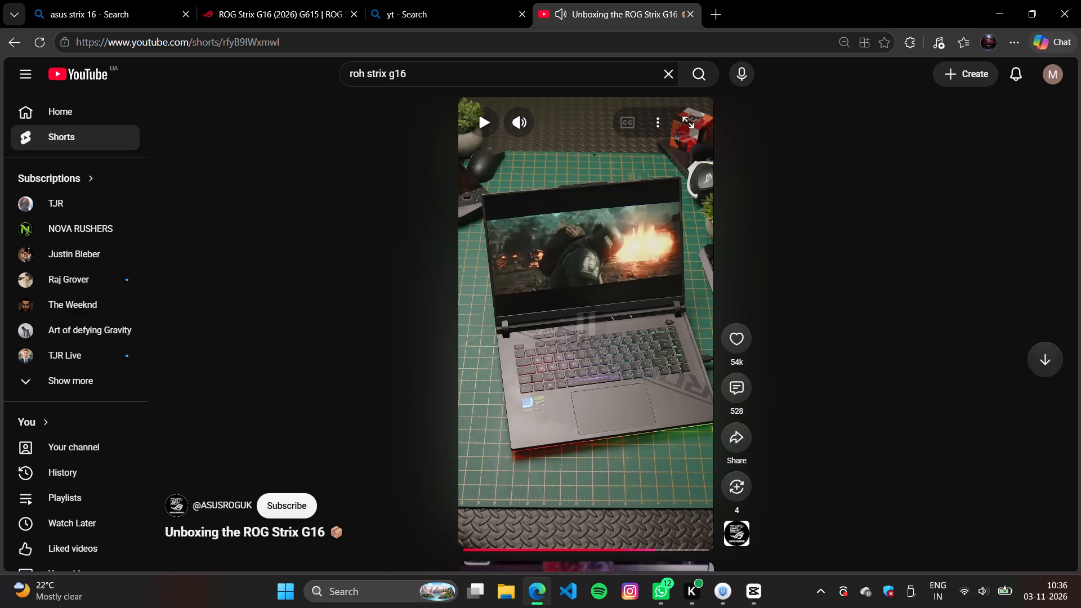
# Close the ROG Strix G16 and YouTube tabs and minimise the browser to return to CapCut.
pyautogui.click(305, 4)
pyautogui.click(352, 14)
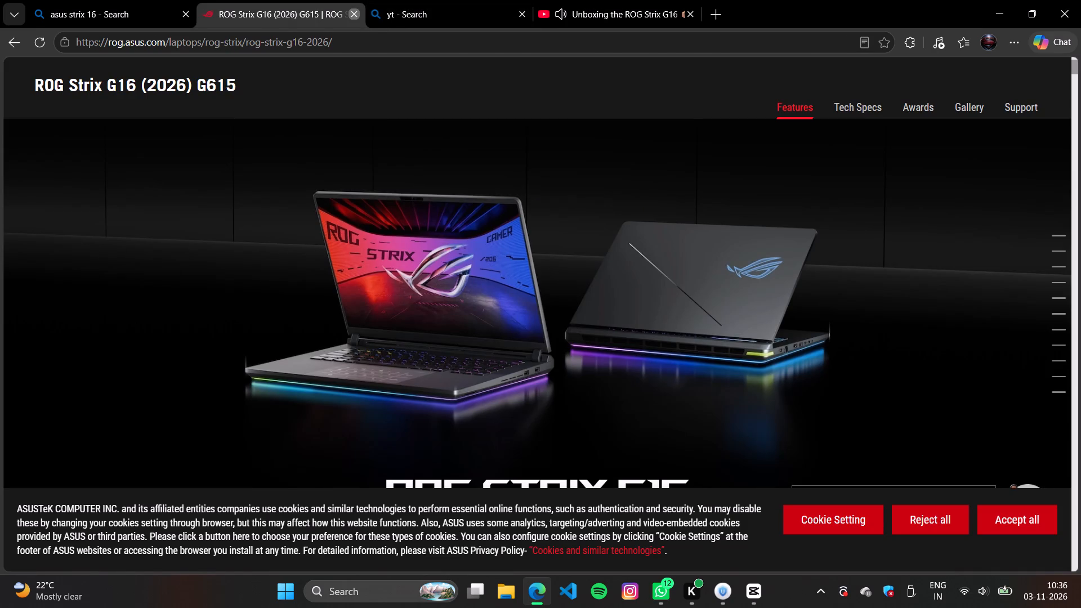
pyautogui.click(352, 14)
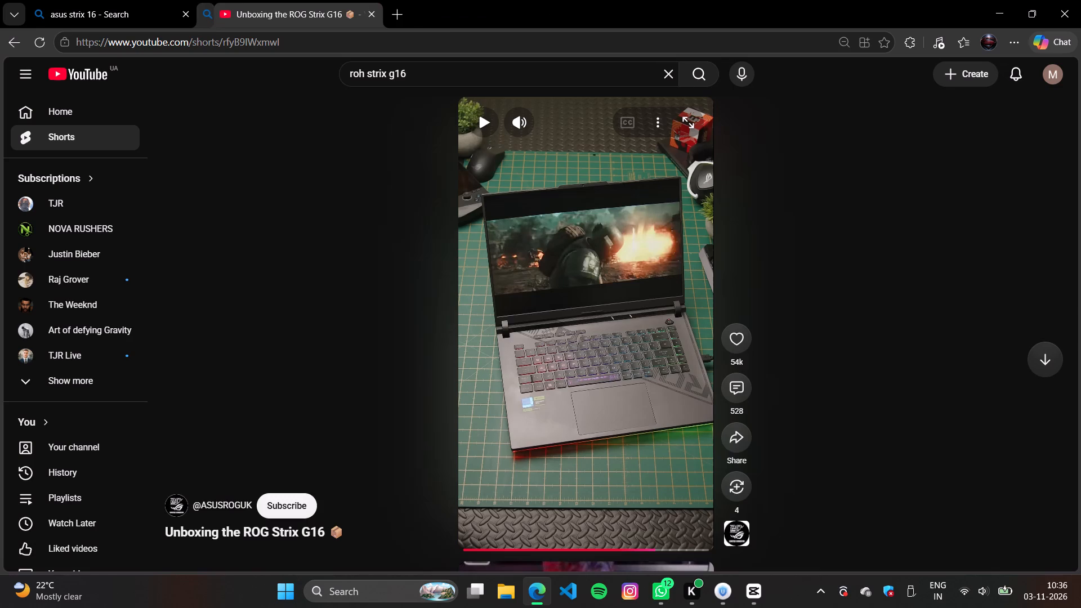
pyautogui.click(354, 14)
pyautogui.click(997, 19)
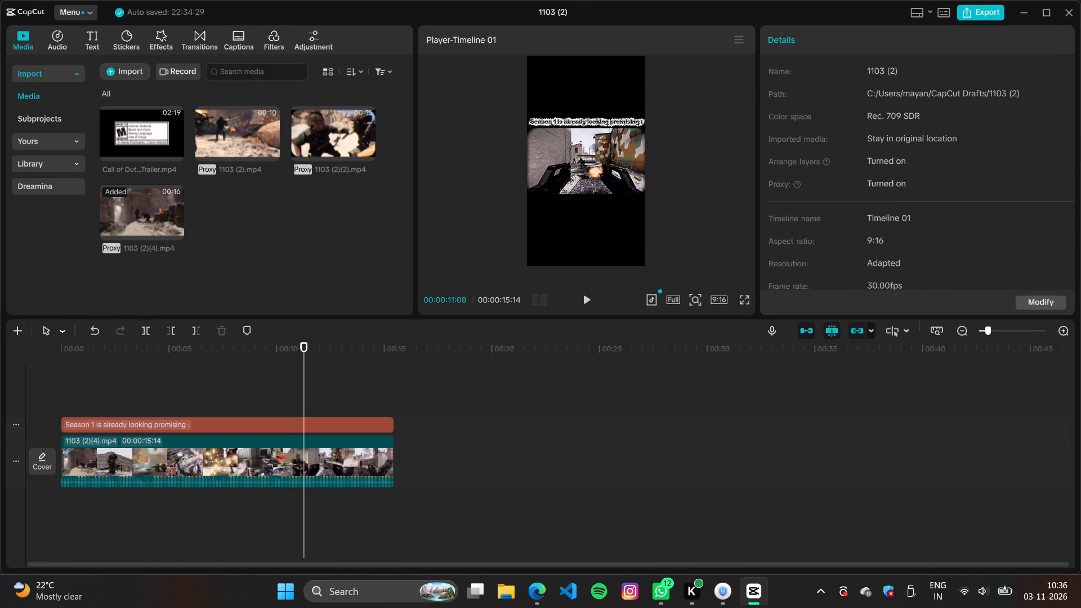
# Play back an early and a late part of the captioned edit to check it before exporting.
pyautogui.click(128, 388)
pyautogui.press('space')
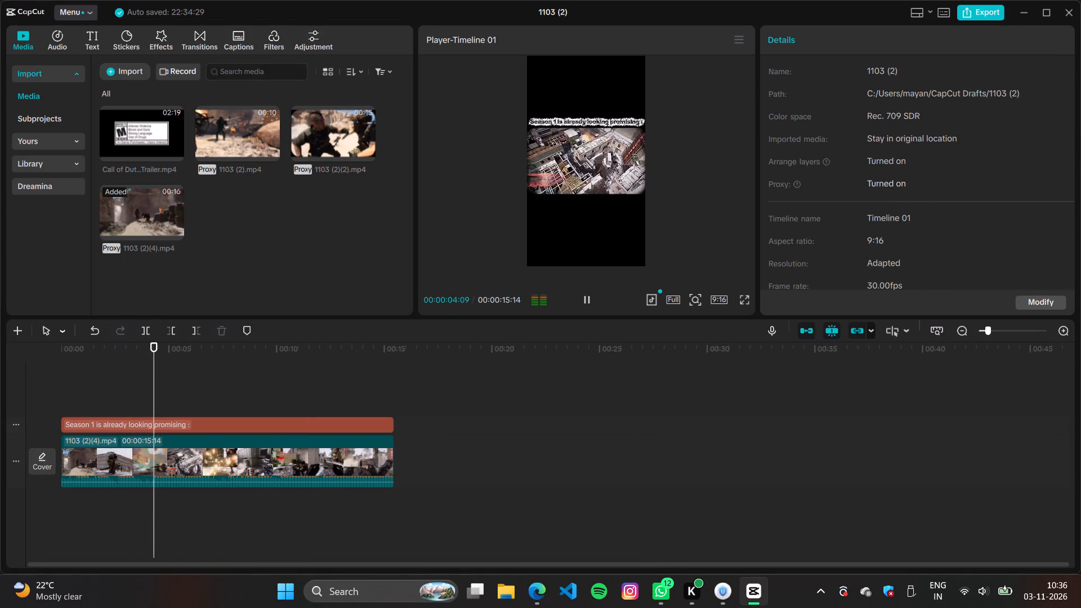
pyautogui.press('space')
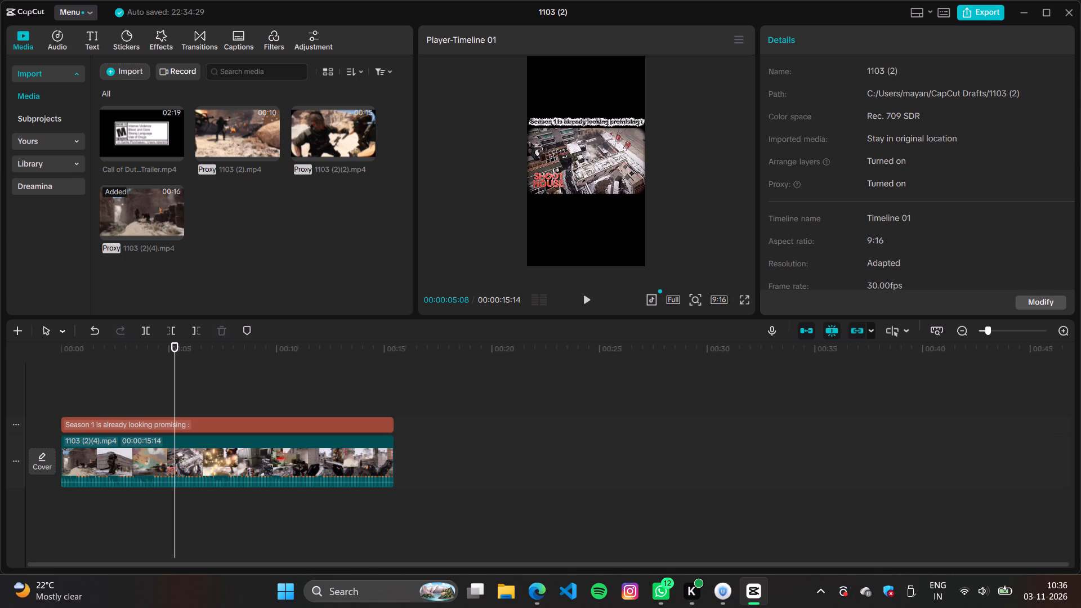
pyautogui.click(259, 378)
pyautogui.press('space')
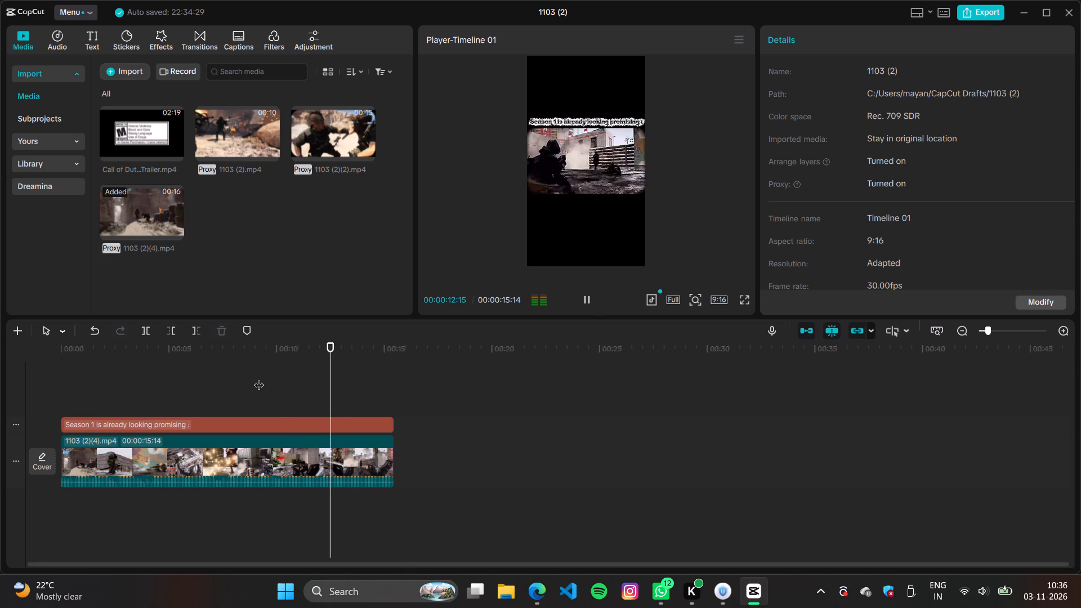
pyautogui.press('space')
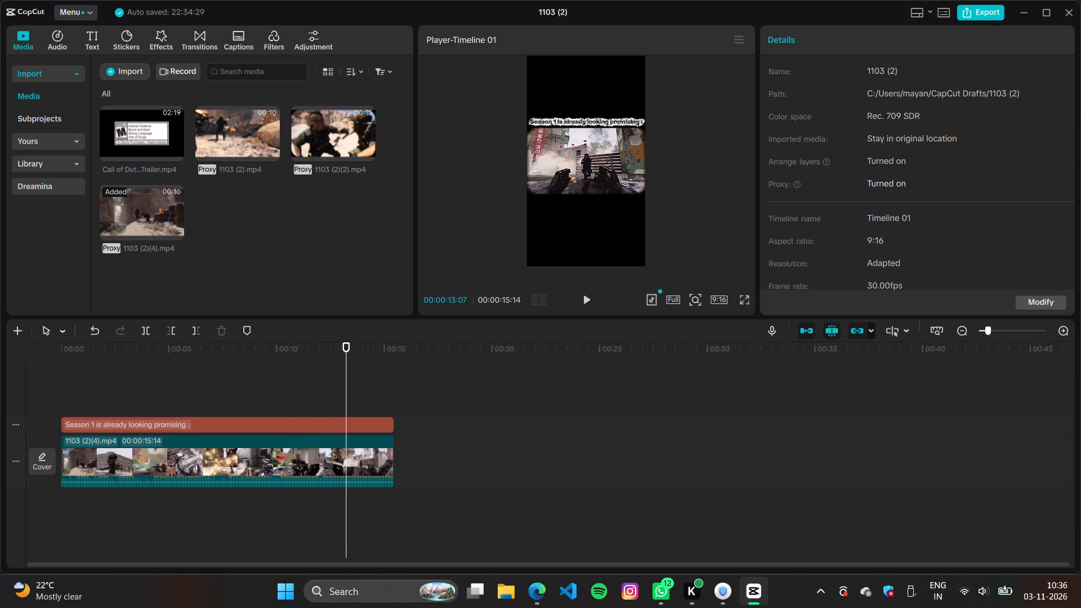
# Export the captioned video as 1103 (2)(5) in 4K, Higher bit rate, H.264 mp4 at 30fps, and dismiss the export window.
pyautogui.click(986, 12)
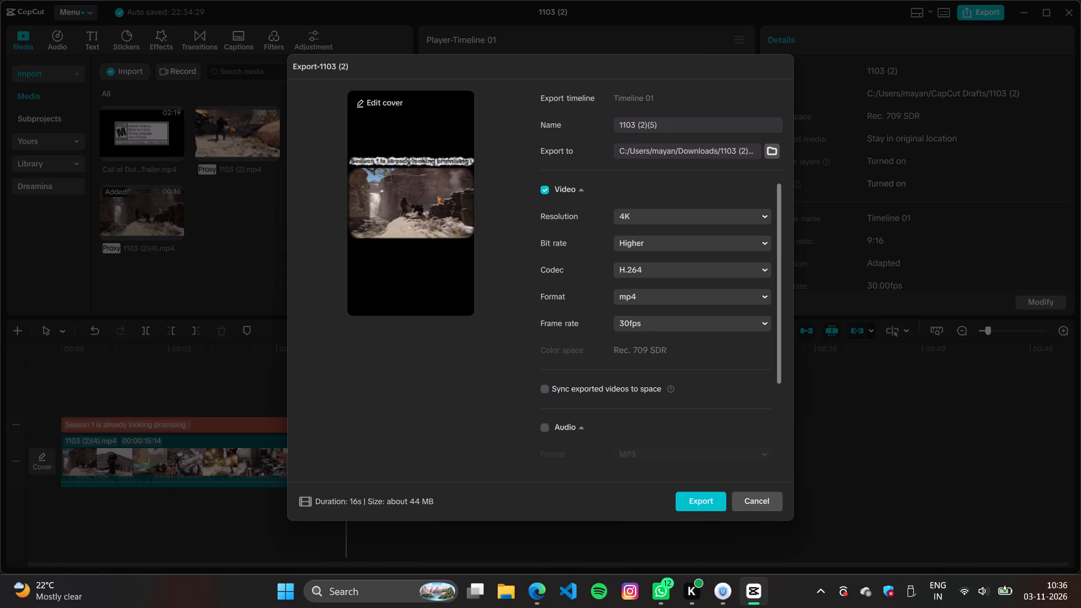
pyautogui.click(698, 495)
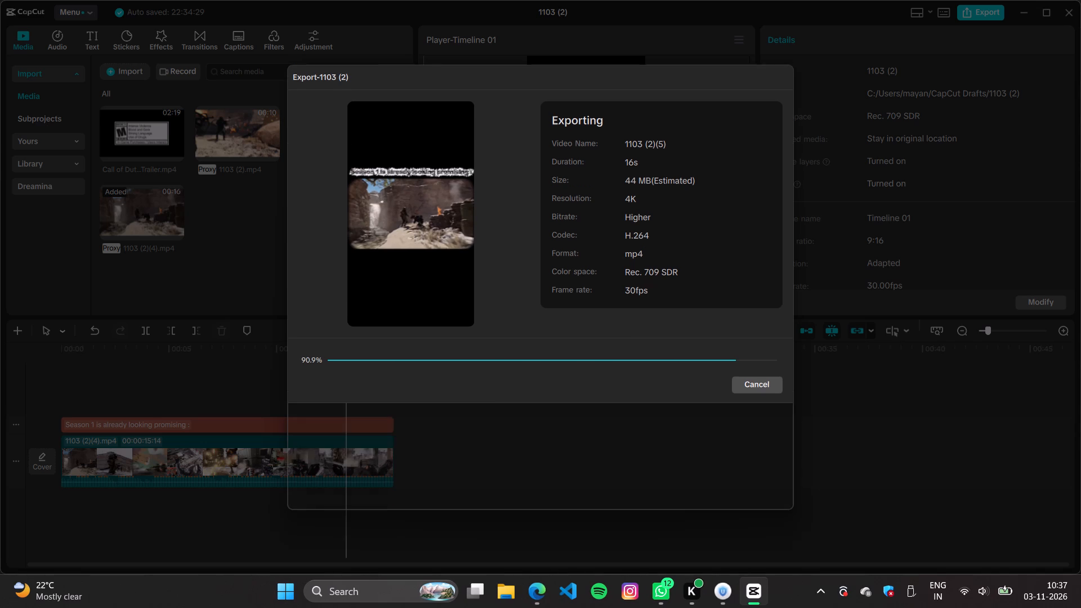
pyautogui.click(754, 492)
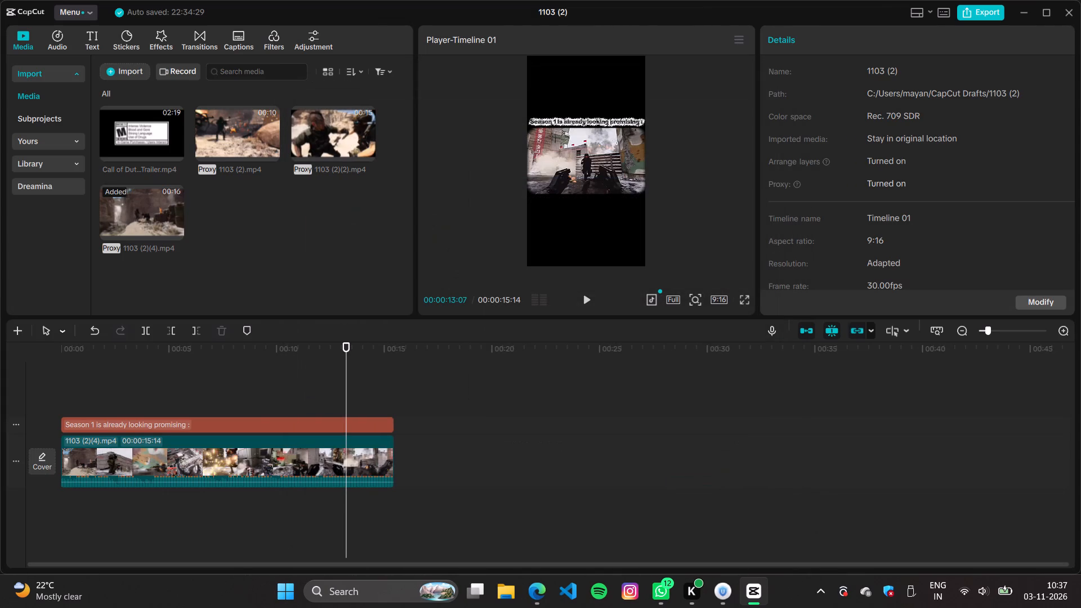
# Close the 1103 (2) project's editing window.
pyautogui.click(1080, 16)
pyautogui.click(1078, 15)
pyautogui.click(1071, 12)
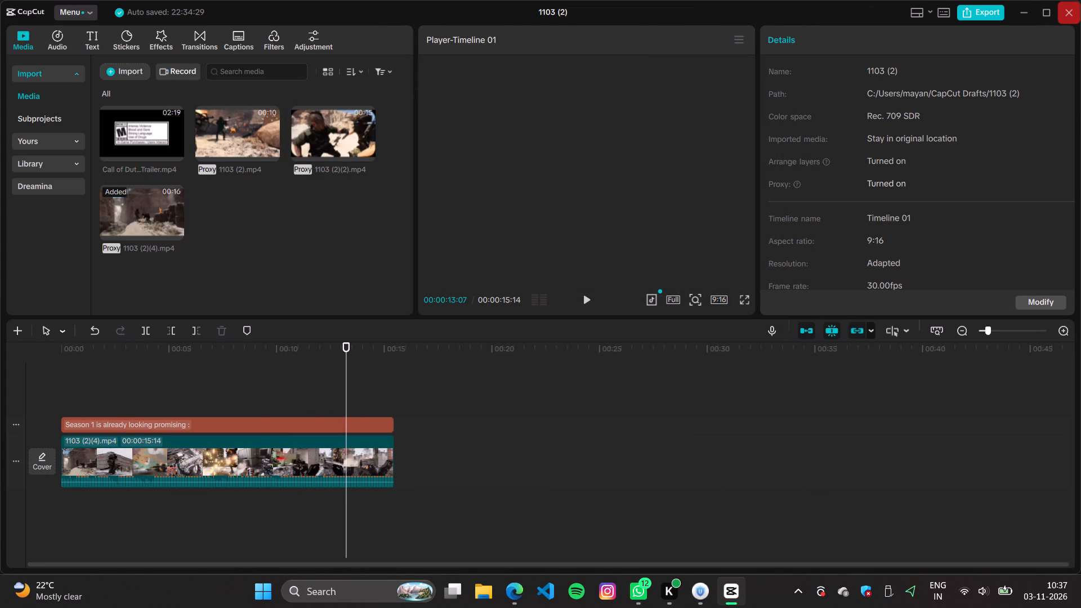